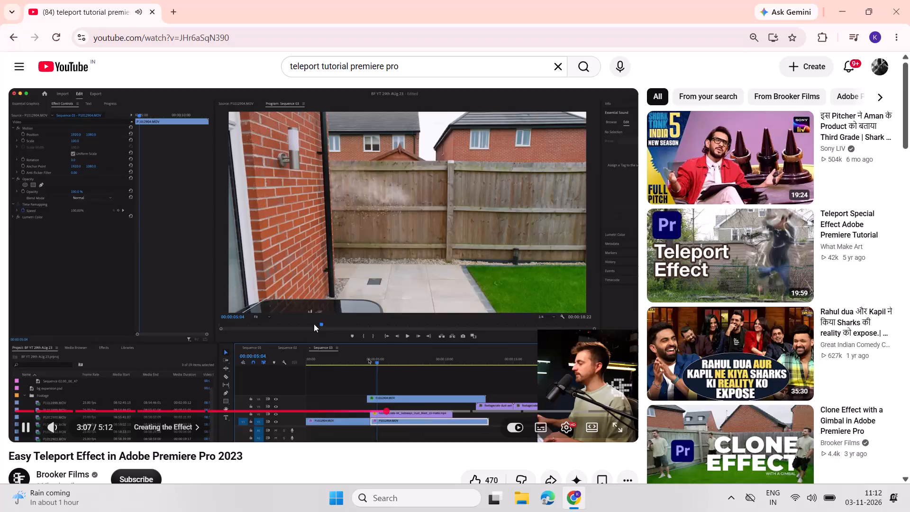
# Skim the rest of the teleport effect tutorial through the smoke effect and fake movement chapters, pausing near the end.
pyautogui.click(408, 405)
pyautogui.click(435, 411)
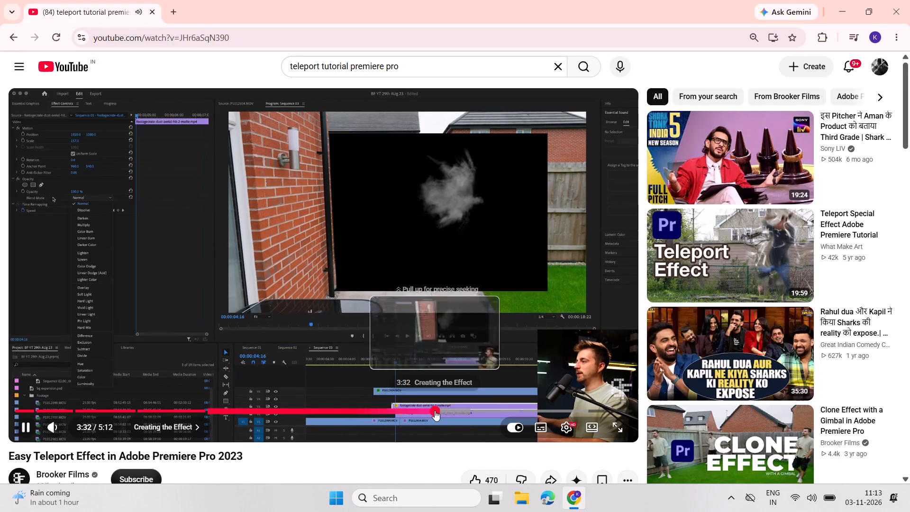
pyautogui.click(468, 408)
pyautogui.click(478, 408)
pyautogui.click(491, 406)
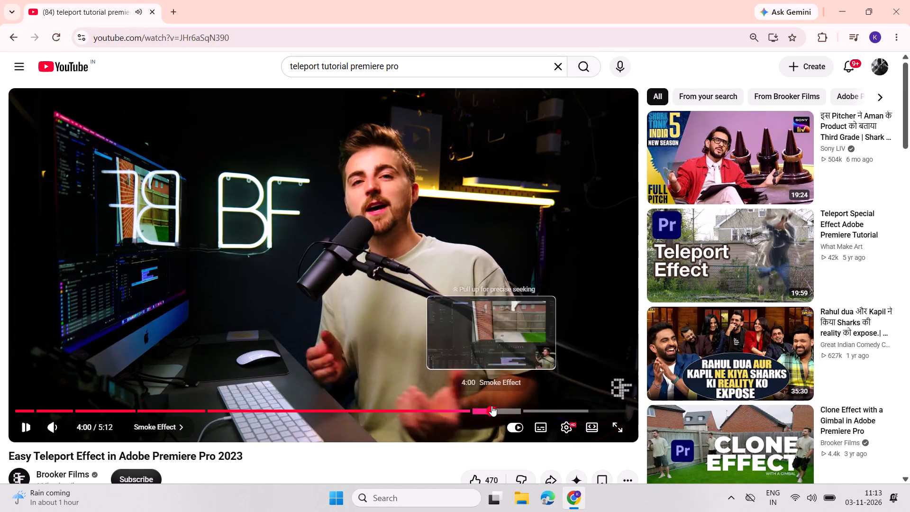
pyautogui.click(537, 404)
pyautogui.click(570, 411)
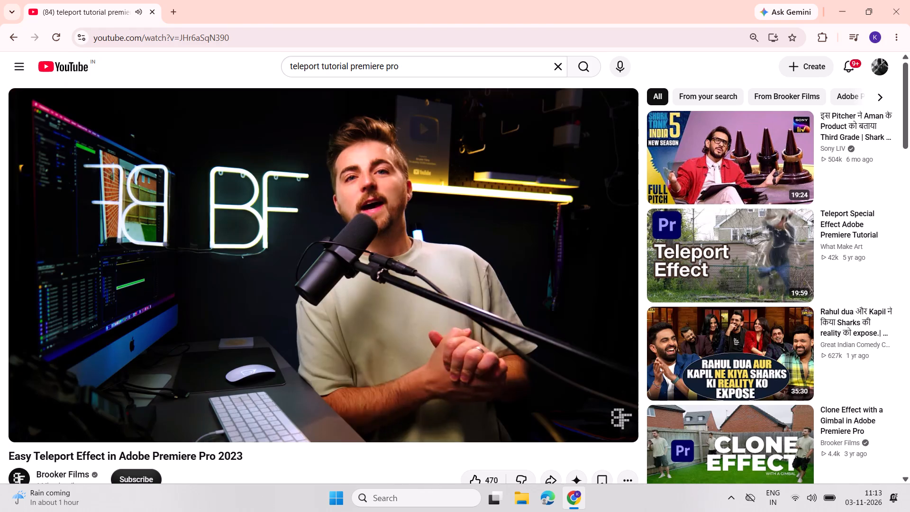
pyautogui.click(501, 312)
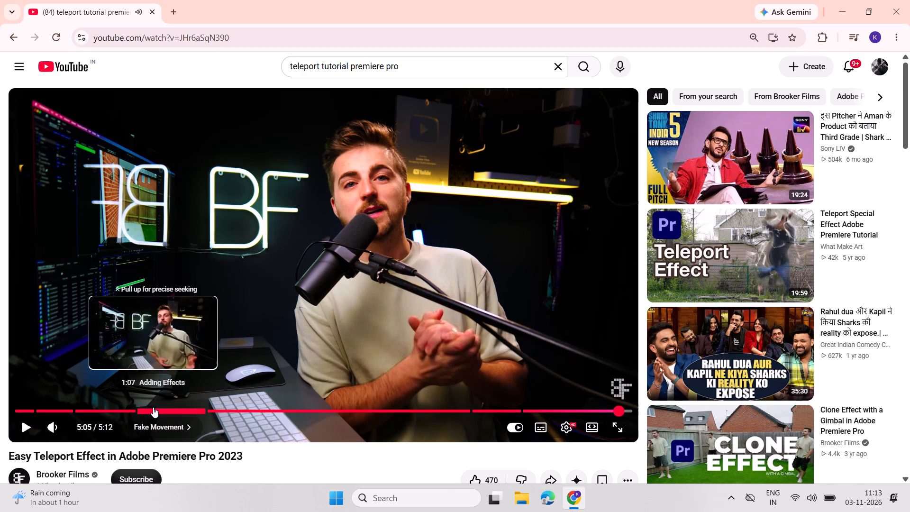
# Go back to about 1:14 in the tutorial's Adding Effects chapter, where the FootageCrate smoke hit search is shown.
pyautogui.moveTo(153, 407); pyautogui.dragTo(149, 409)
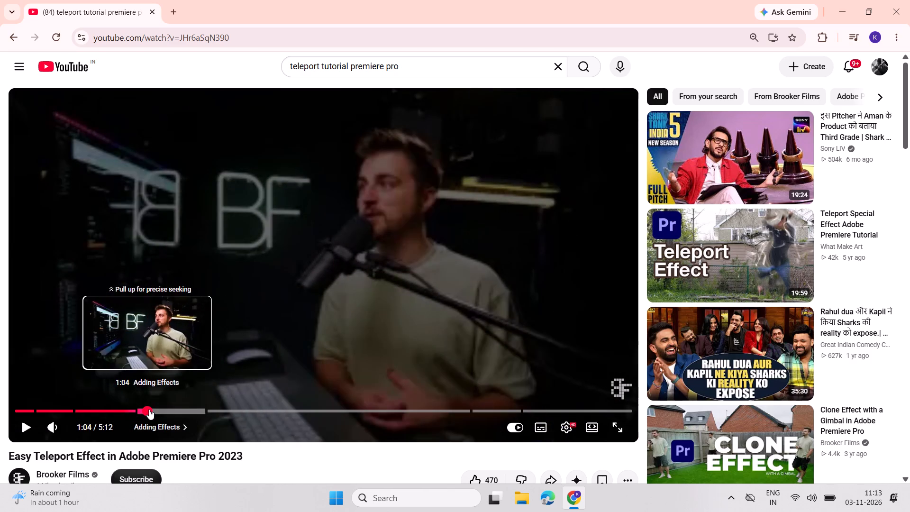
pyautogui.moveTo(149, 409); pyautogui.dragTo(165, 407)
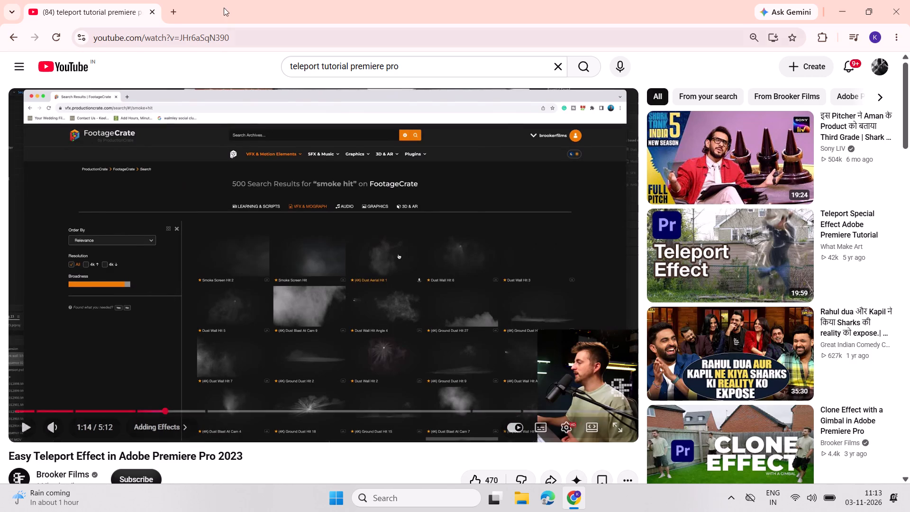
# Search the web for "footage crete" in a new tab and open the FootageCrate site from the results.
pyautogui.click(170, 8)
pyautogui.write('footage crete')
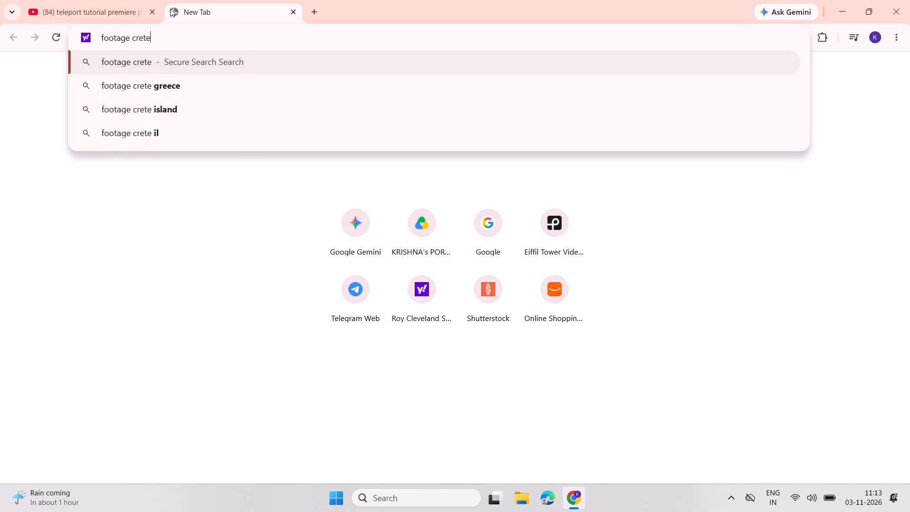
pyautogui.press('Return')
pyautogui.click(141, 10)
pyautogui.click(233, 0)
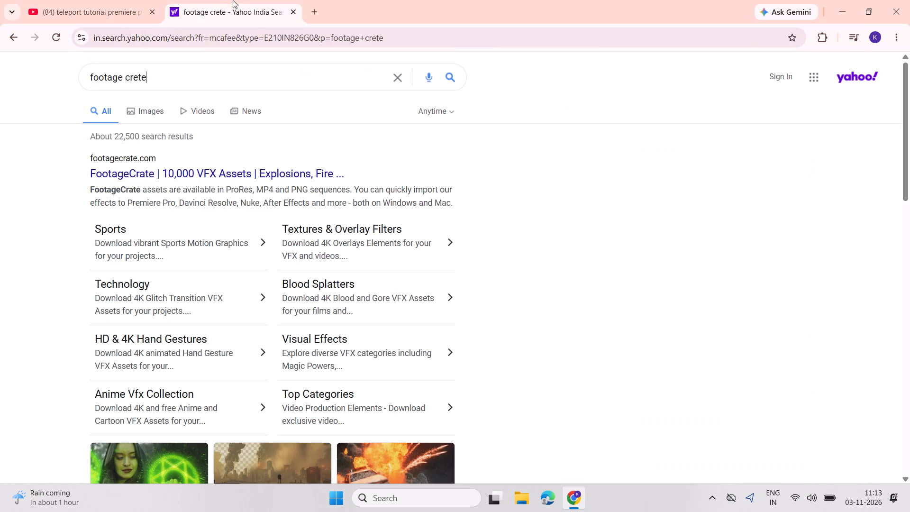
pyautogui.click(131, 188)
pyautogui.click(131, 181)
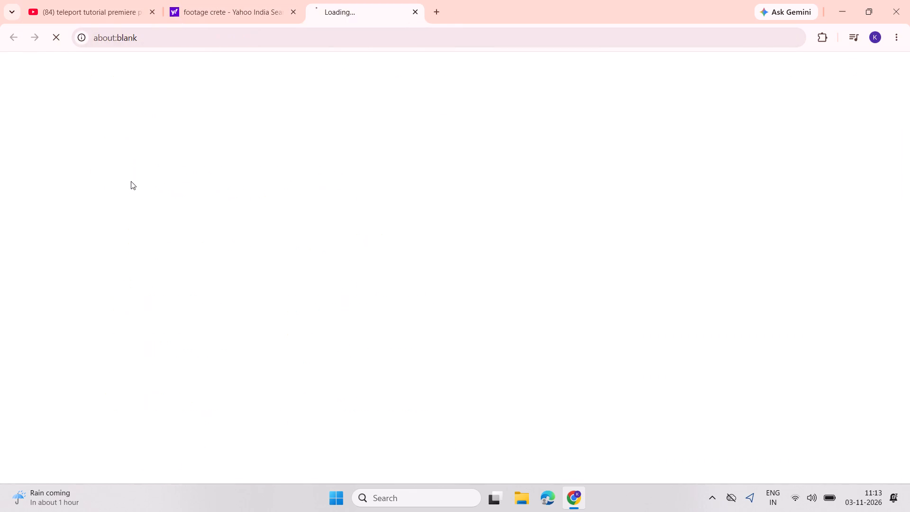
# Browse the VFX and motion graphics categories on the FootageCrate home page.
pyautogui.scroll(-1, 255, 210)
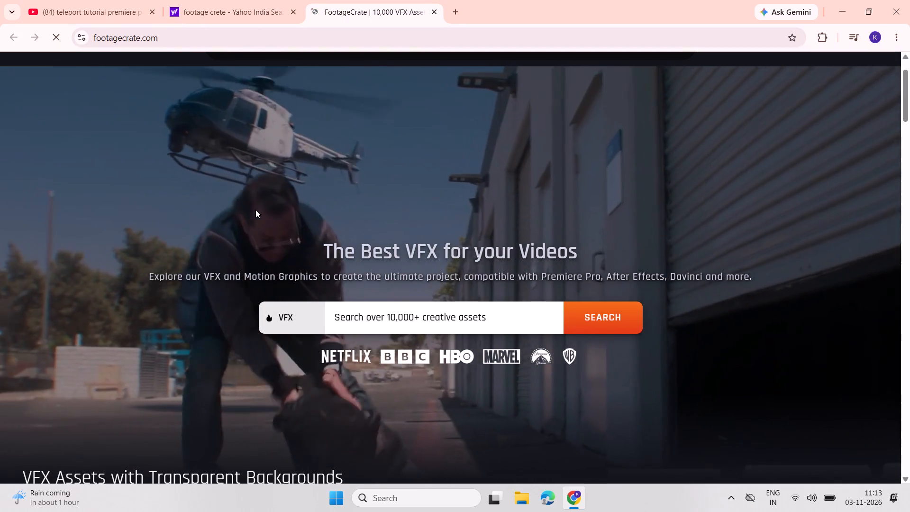
pyautogui.scroll(-9, 255, 210)
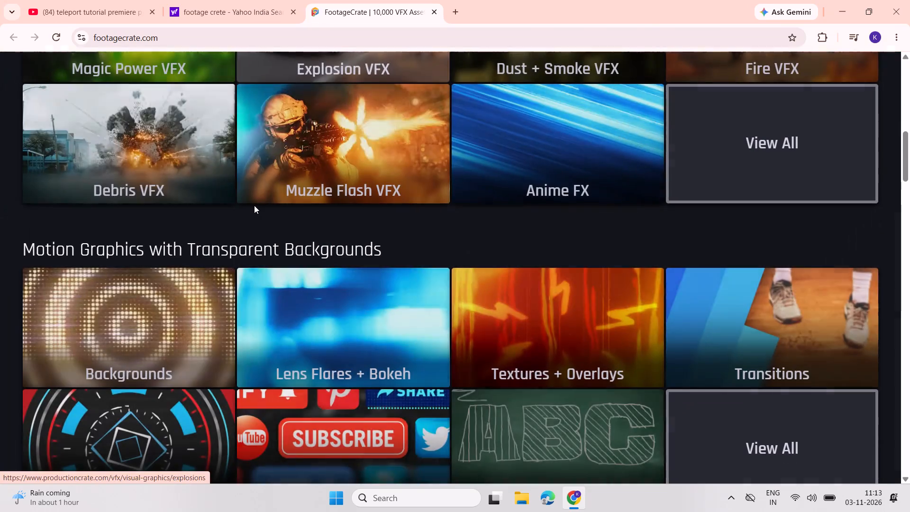
pyautogui.scroll(4, 573, 204)
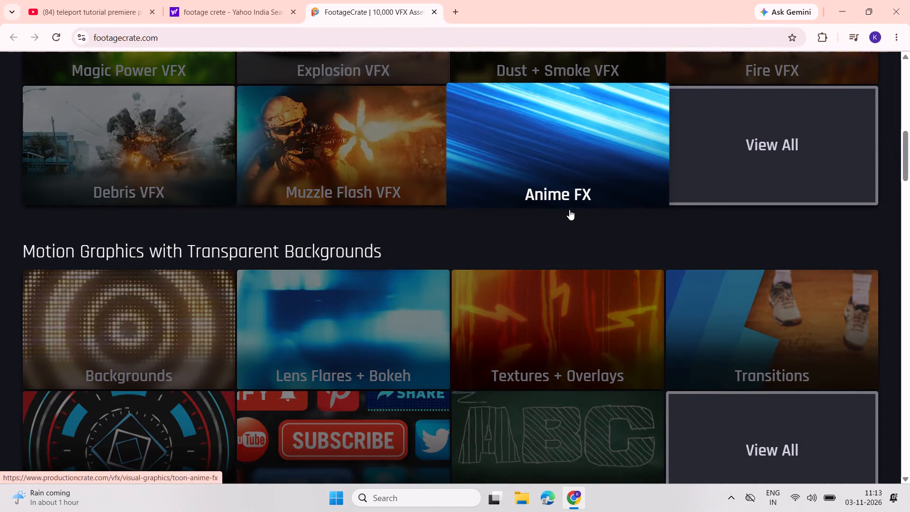
pyautogui.scroll(2, 569, 210)
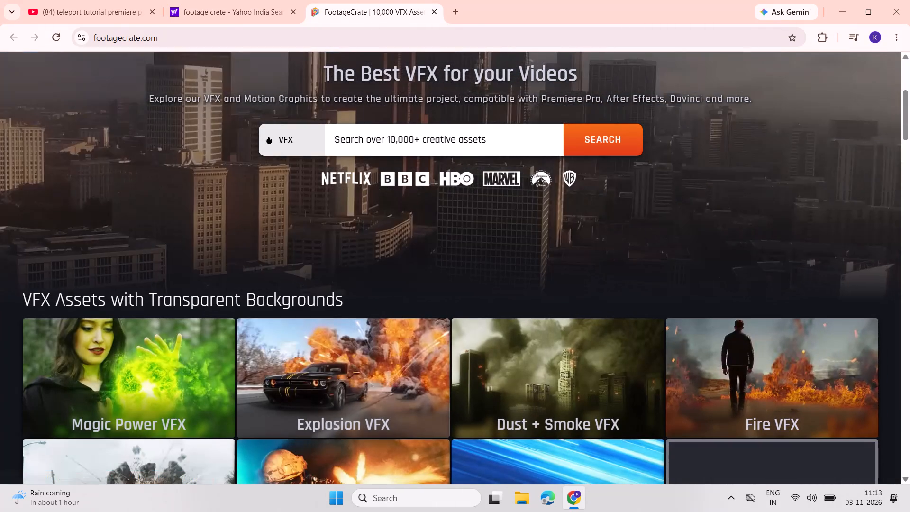
# Return to the teleport tutorial video and close the Yahoo search results page.
pyautogui.click(265, 3)
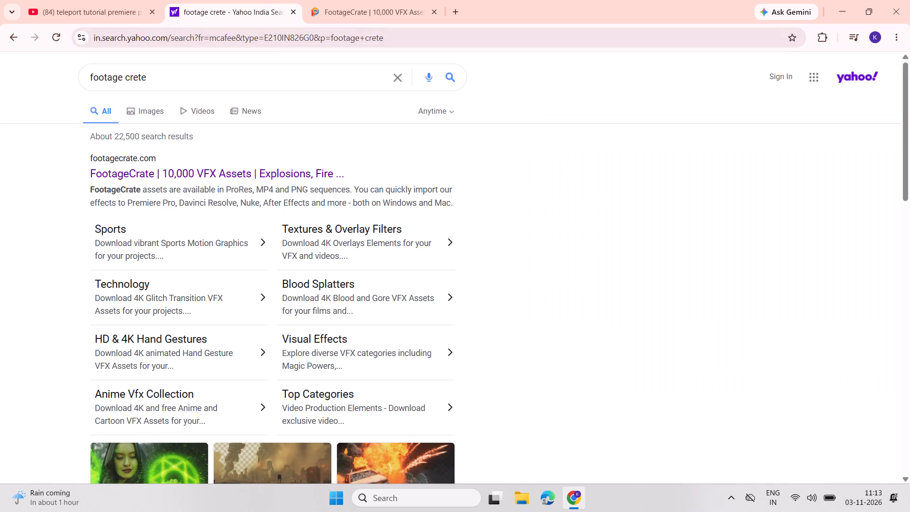
pyautogui.click(117, 0)
pyautogui.click(291, 10)
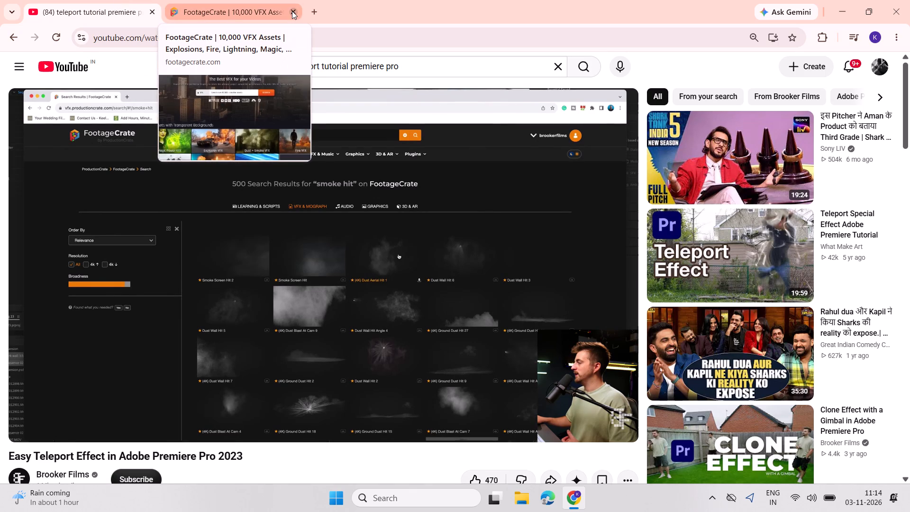
# Look through the tutorial's description, comments and suggested videos, and return to the paused video.
pyautogui.scroll(1, 293, 11)
pyautogui.scroll(-8, 443, 254)
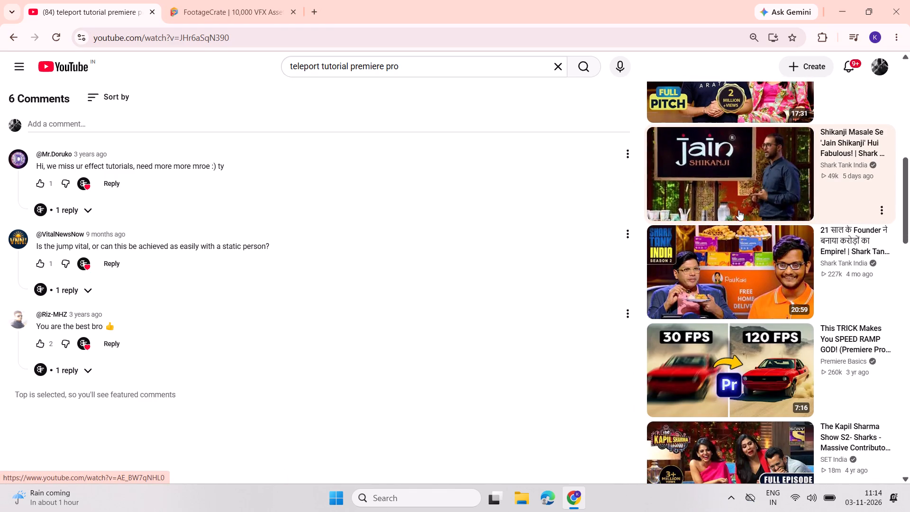
pyautogui.scroll(1, 738, 207)
pyautogui.scroll(2, 728, 247)
pyautogui.scroll(1, 716, 305)
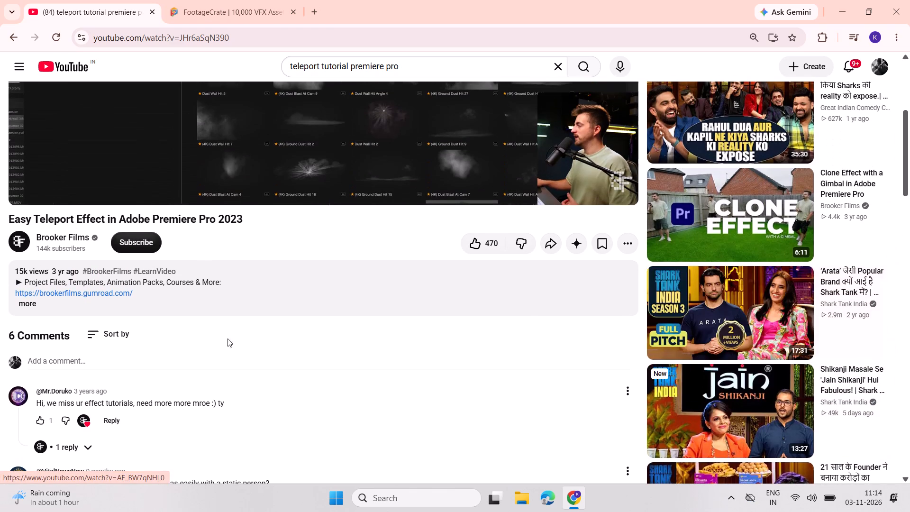
pyautogui.scroll(3, 152, 314)
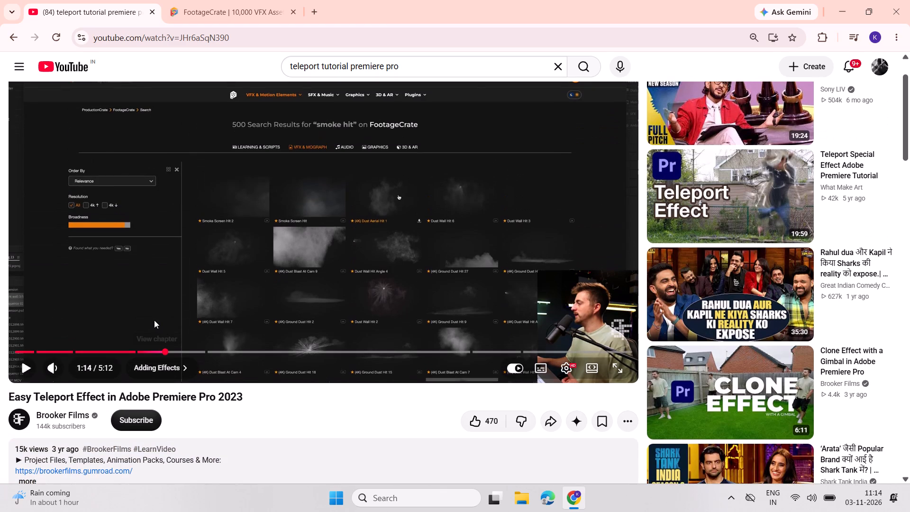
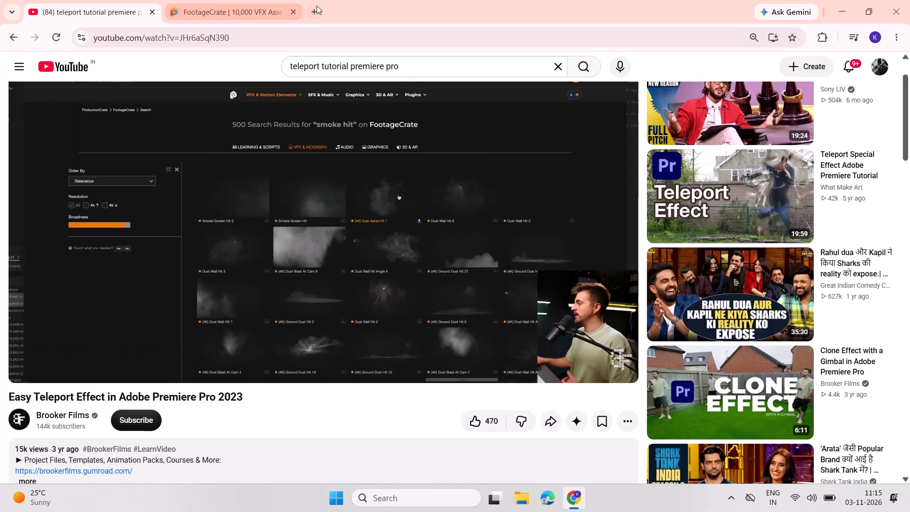
# Begin entering a web address or search starting with "w" in a new tab.
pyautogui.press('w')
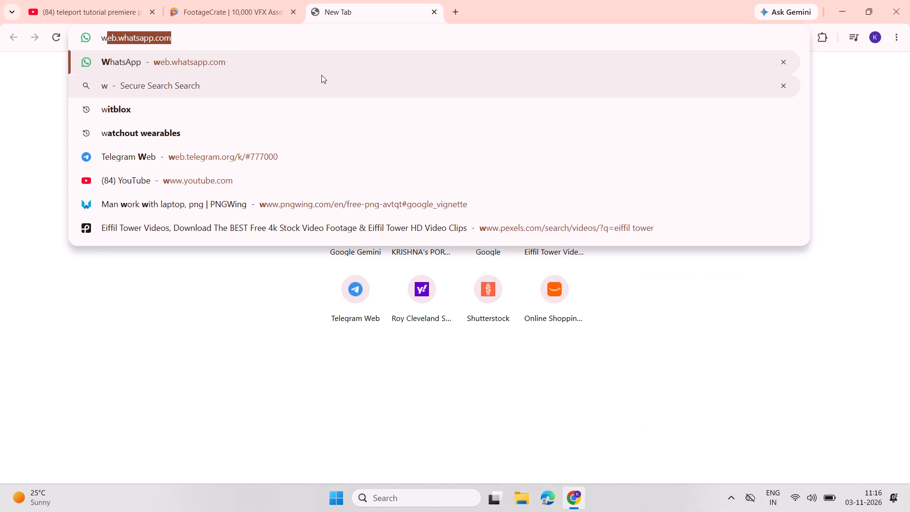
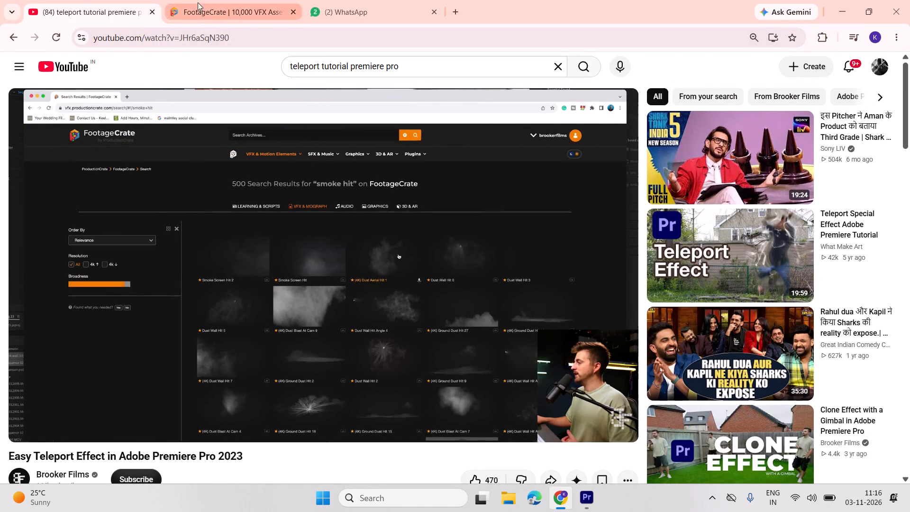
# Search the FootageCrate VFX library for "smoke hit" and look through the video results.
pyautogui.click(385, 137)
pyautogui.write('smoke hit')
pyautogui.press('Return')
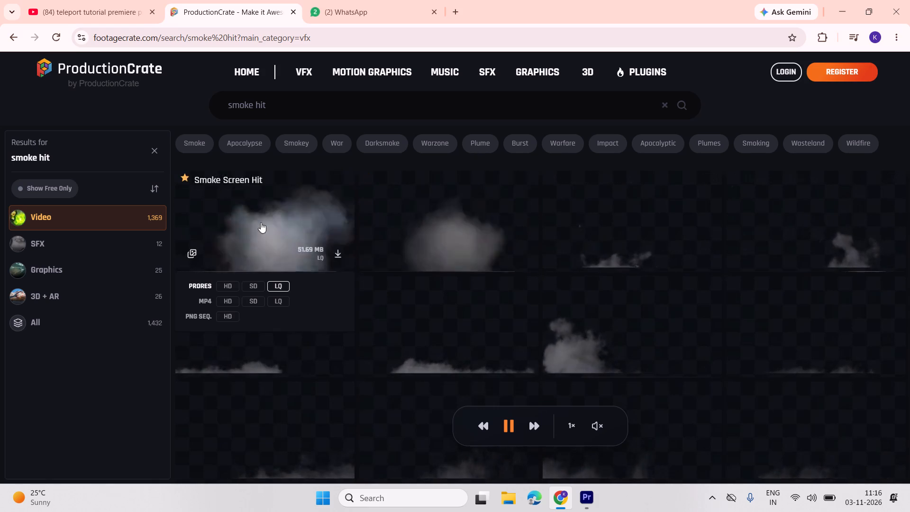
pyautogui.scroll(-2, 596, 320)
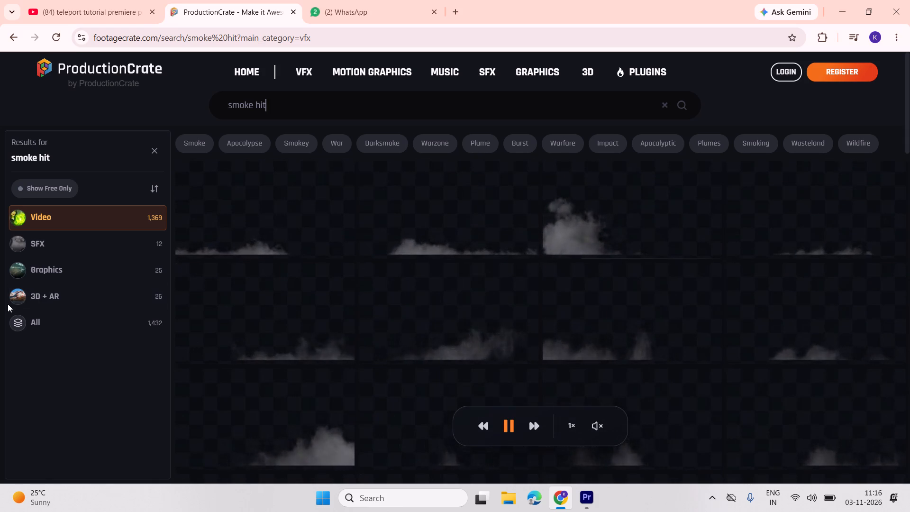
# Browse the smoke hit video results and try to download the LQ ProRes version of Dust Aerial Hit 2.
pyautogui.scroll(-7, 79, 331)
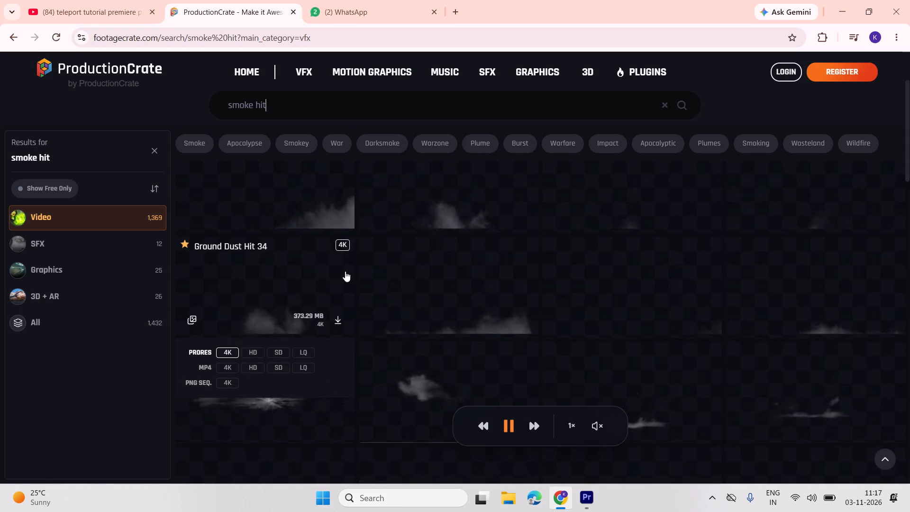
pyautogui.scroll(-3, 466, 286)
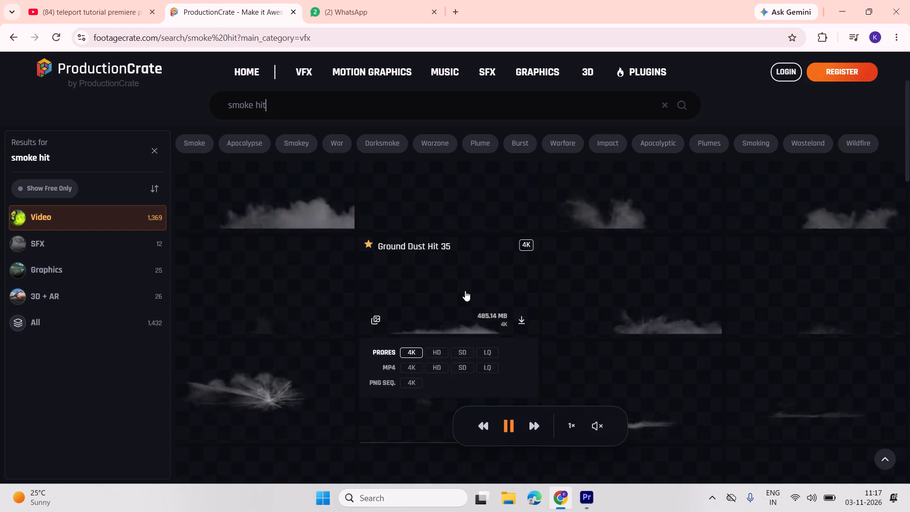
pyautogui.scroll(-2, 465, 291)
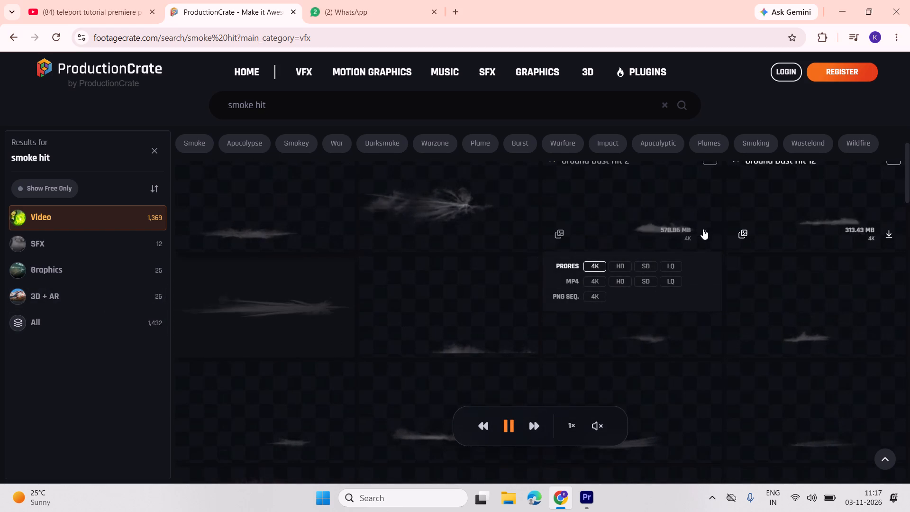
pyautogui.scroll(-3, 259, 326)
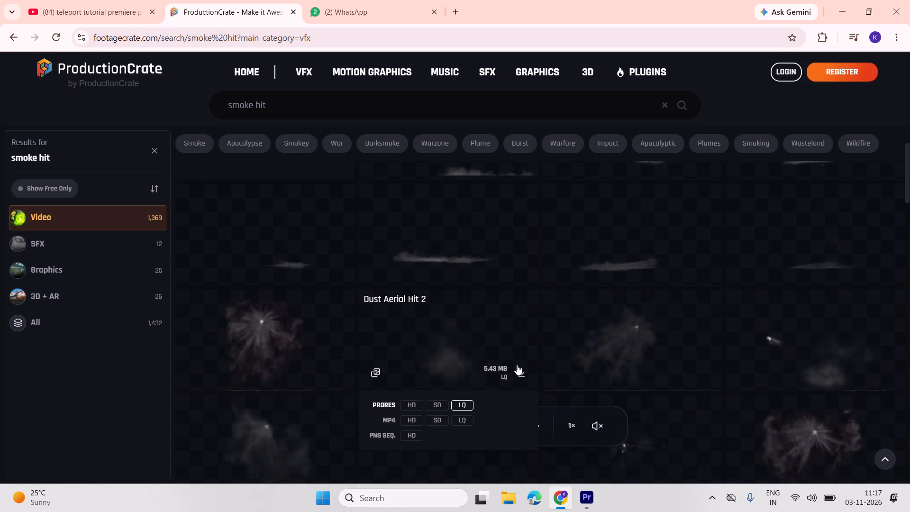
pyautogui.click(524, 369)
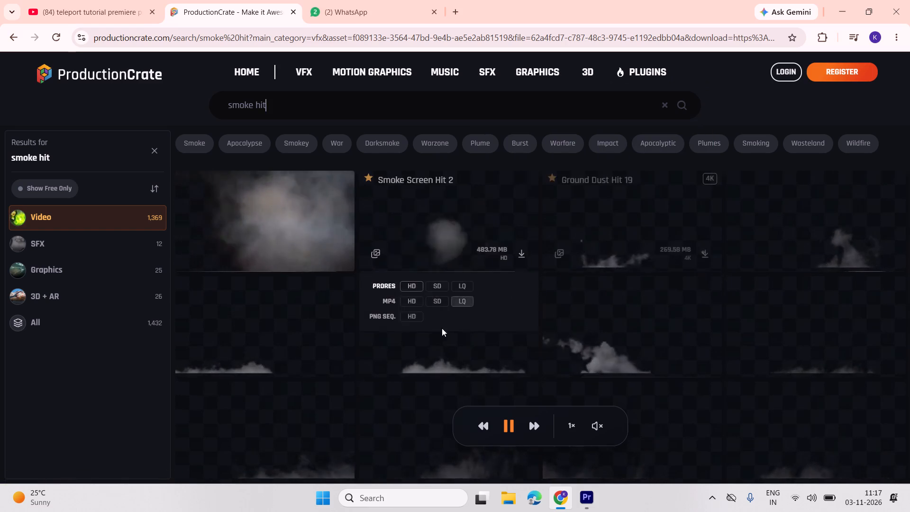
# Find Dust Aerial Hit 2 again in the smoke hit results and retry downloading its LQ ProRes version.
pyautogui.scroll(-8, 441, 338)
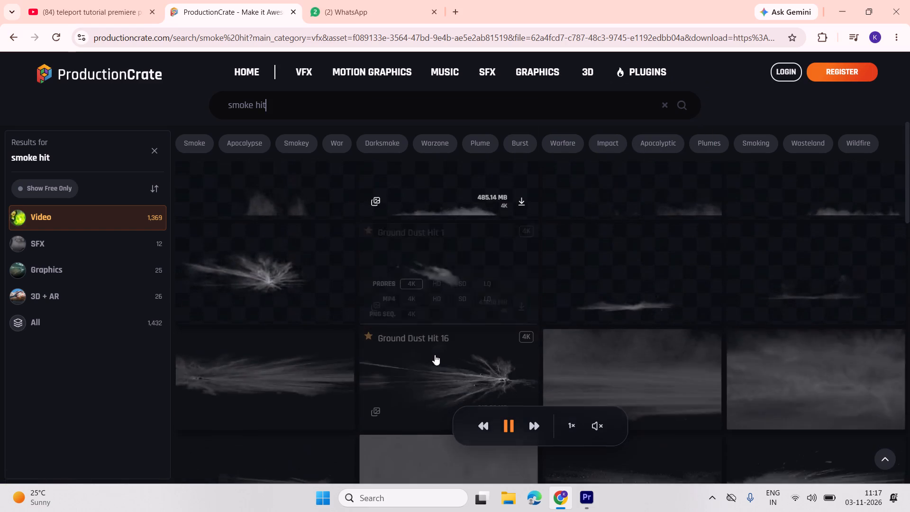
pyautogui.scroll(-4, 455, 371)
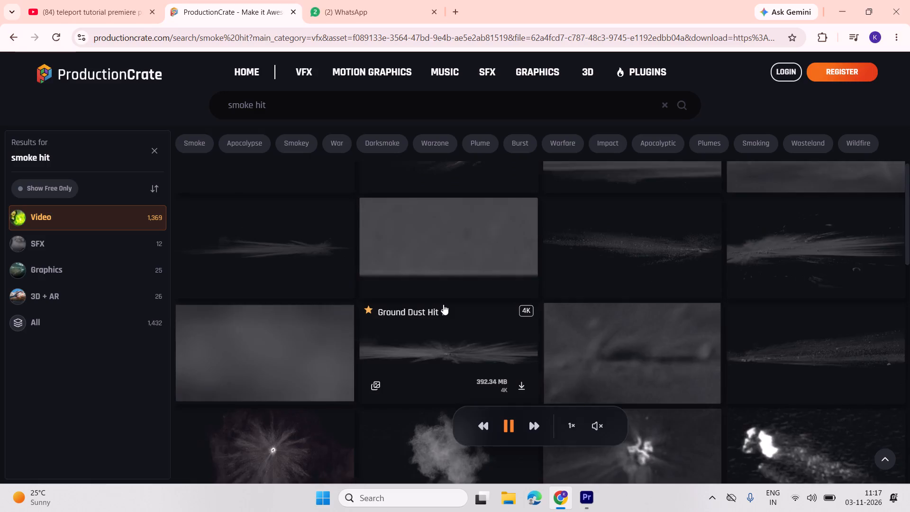
pyautogui.scroll(-4, 443, 304)
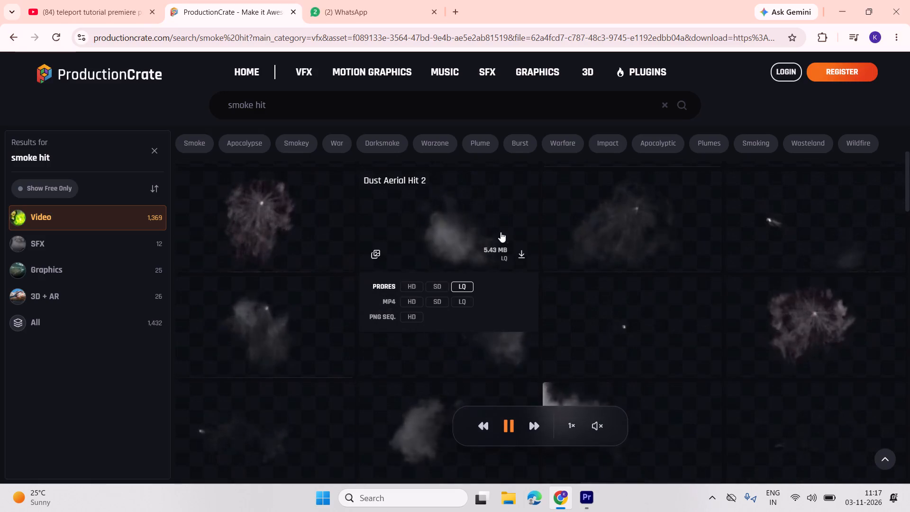
pyautogui.click(521, 253)
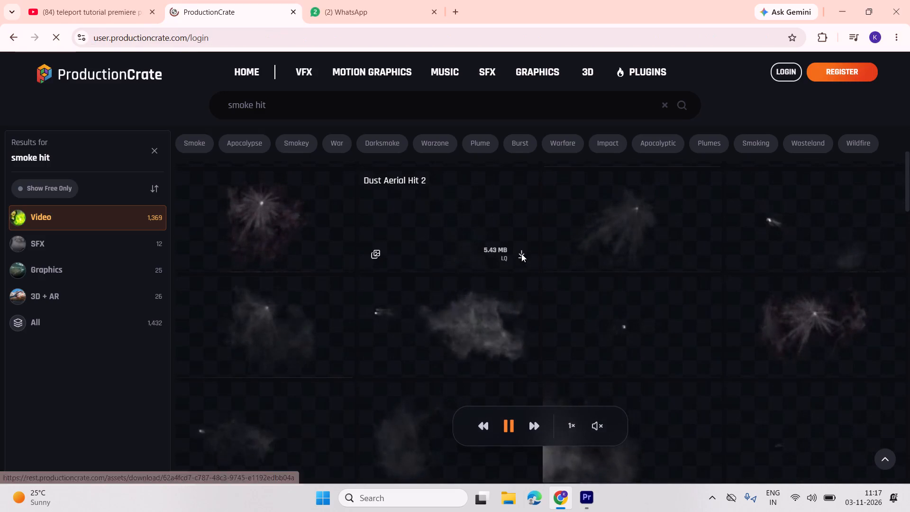
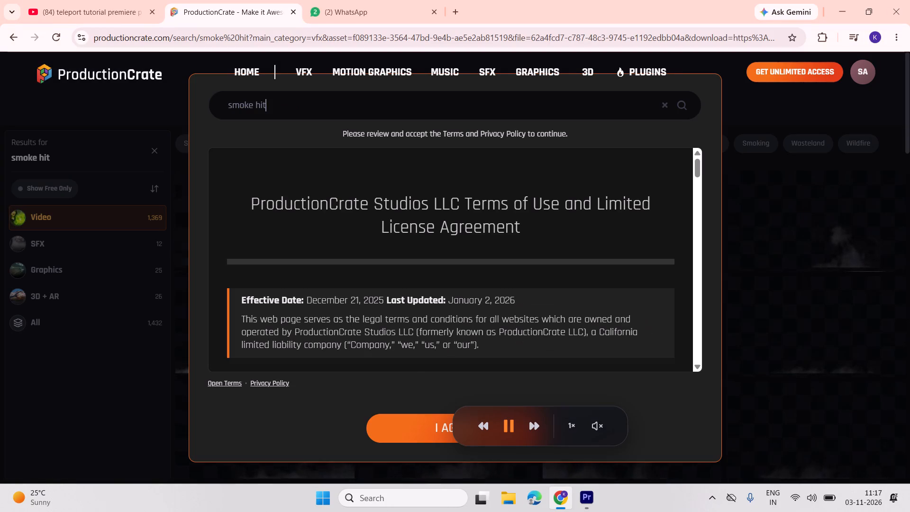
# Accept the ProductionCrate Terms of Use and Privacy Policy.
pyautogui.click(442, 427)
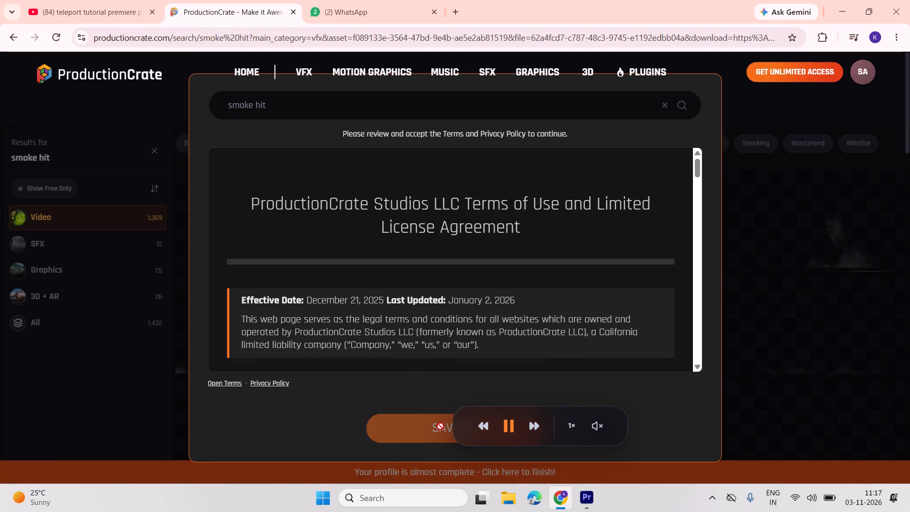
# Find Dust Aerial Hit 2 in the smoke hit video results and download its LQ version.
pyautogui.scroll(-4, 678, 197)
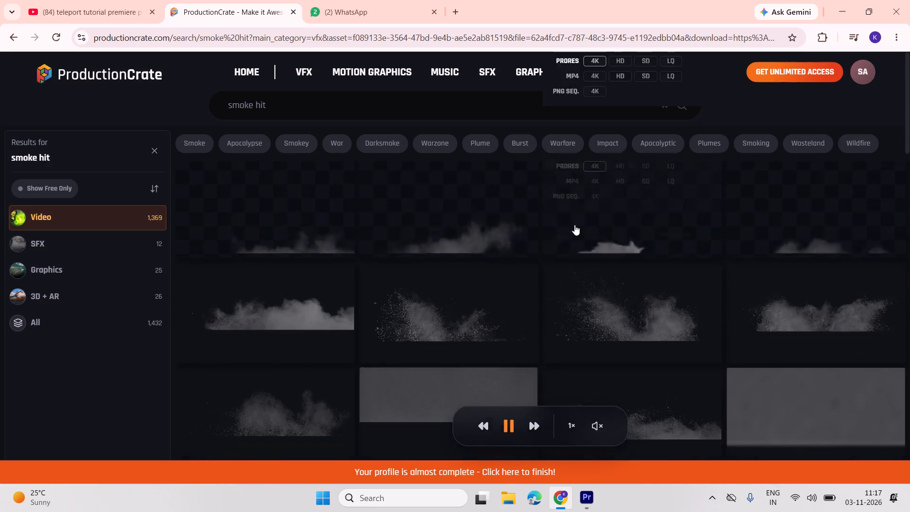
pyautogui.scroll(-6, 538, 246)
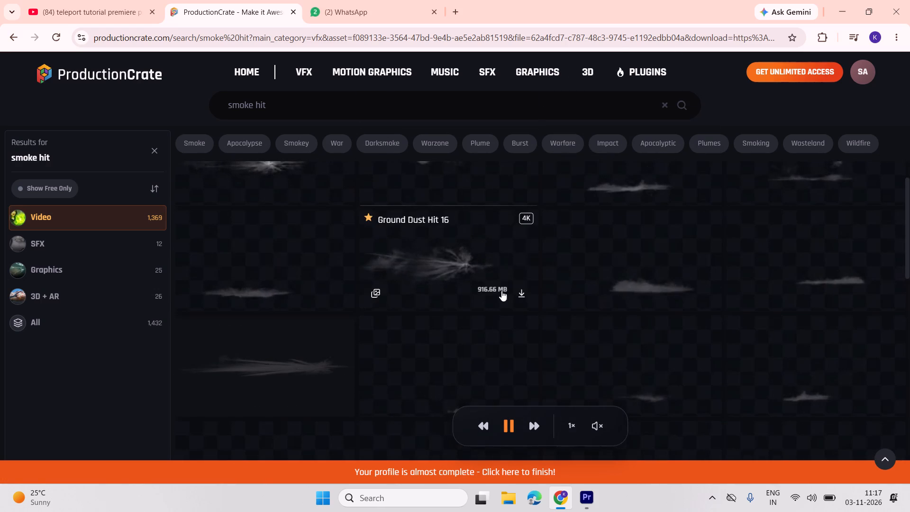
pyautogui.click(586, 468)
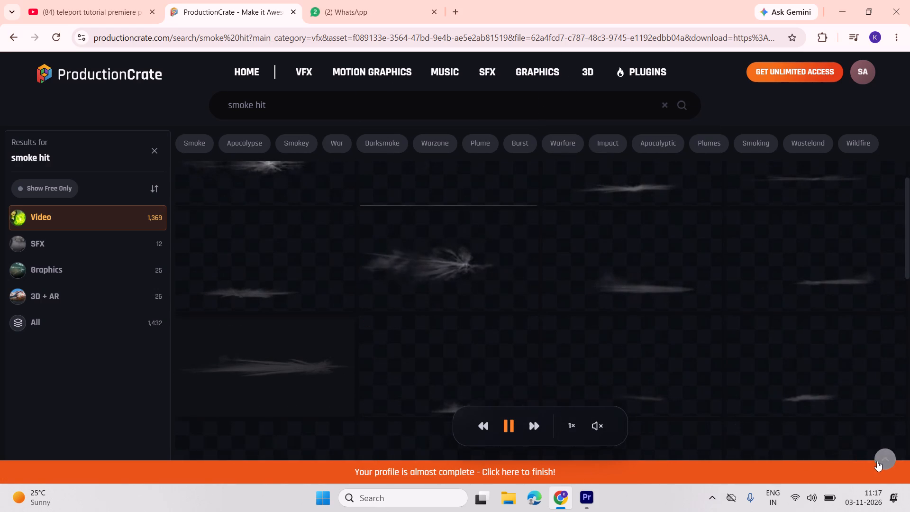
pyautogui.scroll(-4, 444, 370)
pyautogui.scroll(-1, 392, 296)
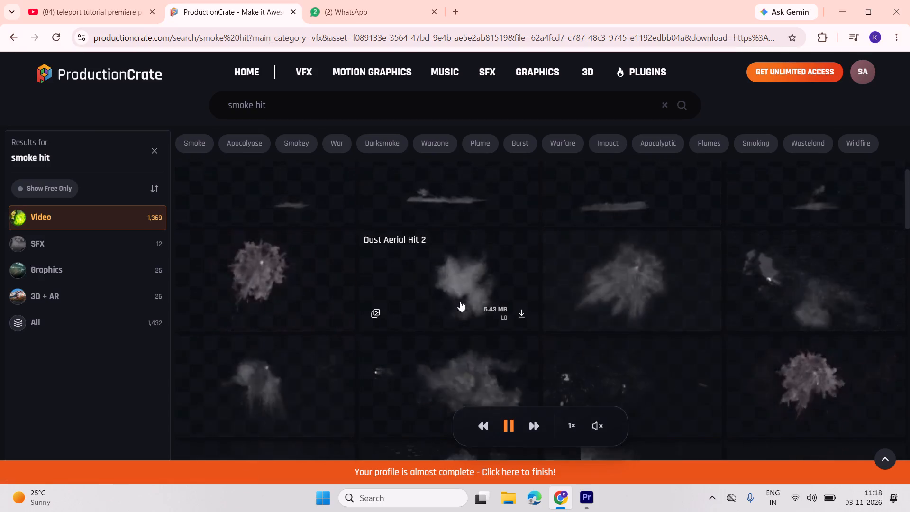
pyautogui.click(520, 314)
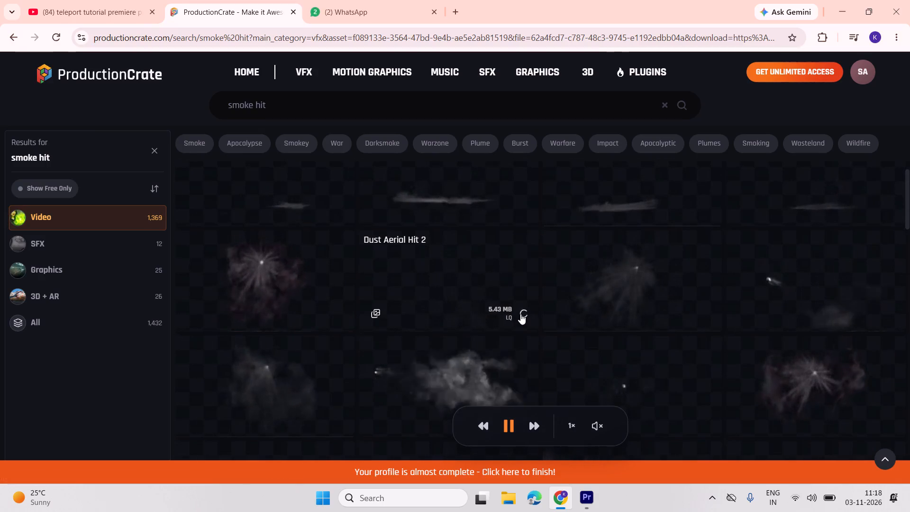
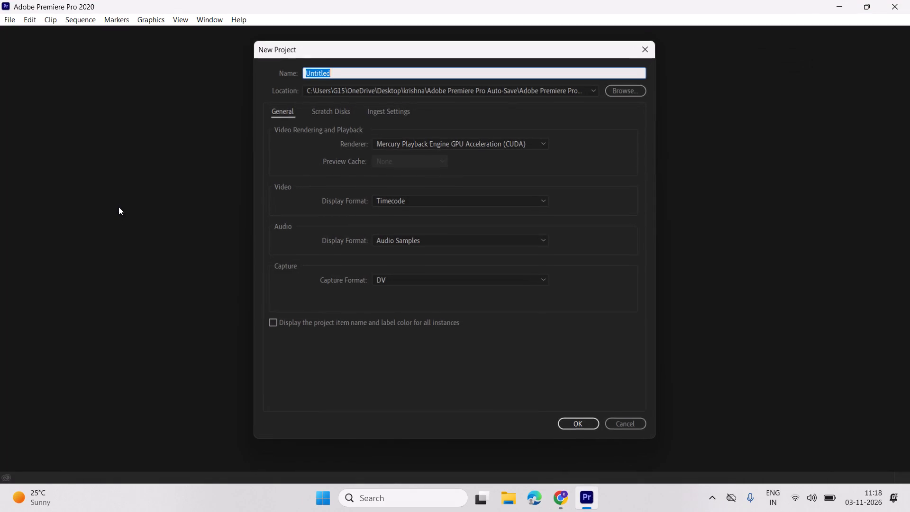
# Name the new project teleport and create it with the default settings.
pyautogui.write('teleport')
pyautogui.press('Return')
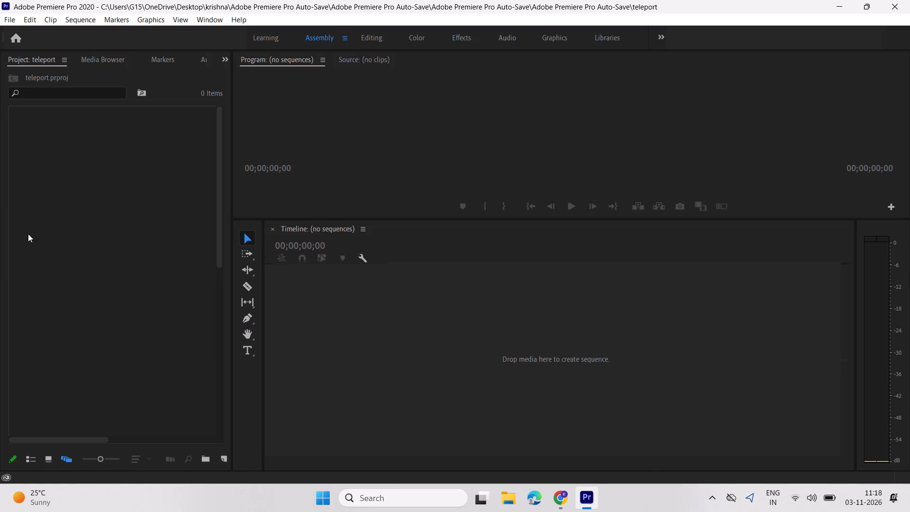
# Open the media import window on the Downloads folder containing the Dust Aerial Hit 2 footage.
pyautogui.doubleClick(42, 270)
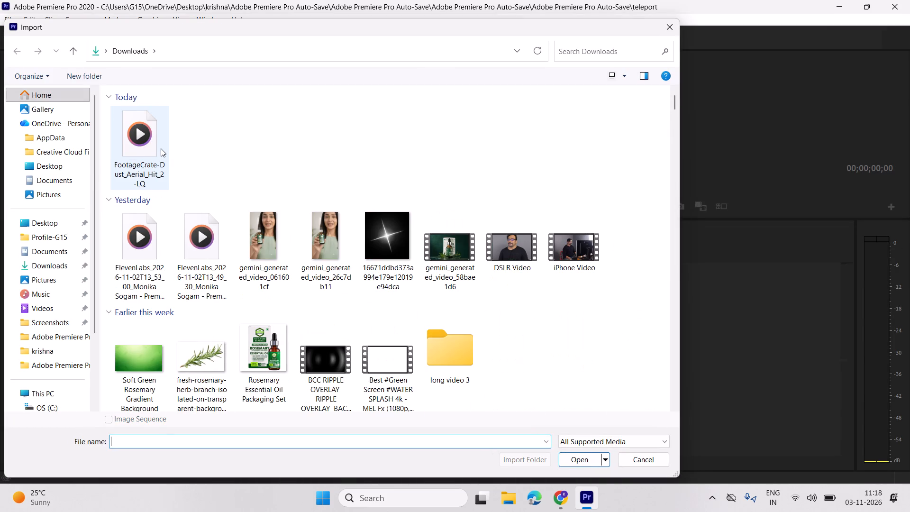
pyautogui.click(170, 217)
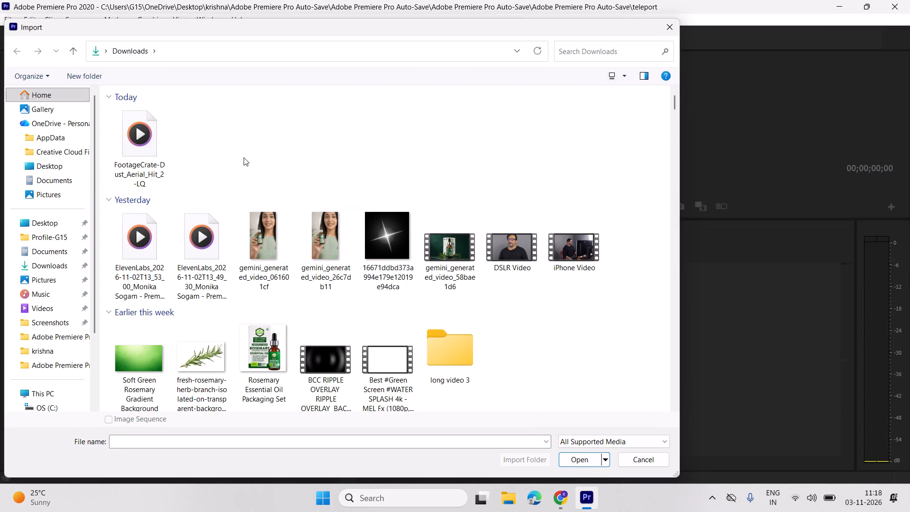
# Switch to Chrome, back to the paused teleport tutorial video.
pyautogui.click(553, 488)
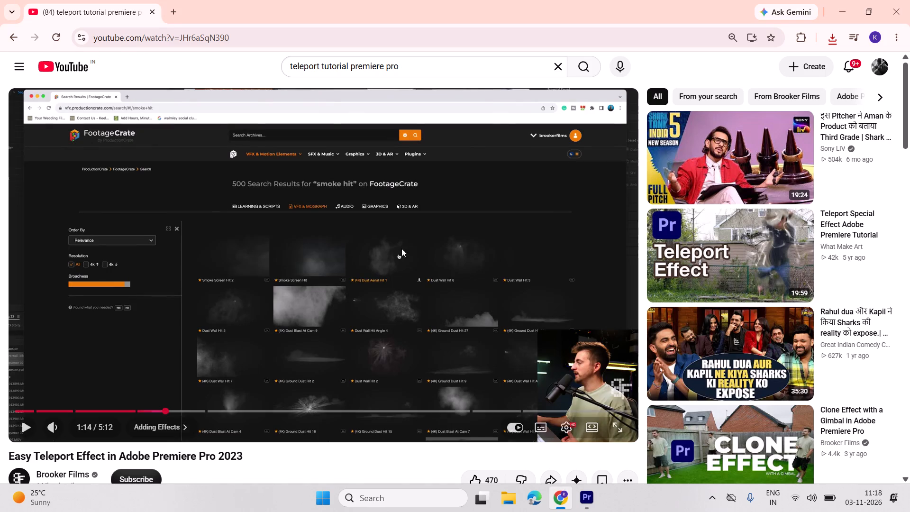
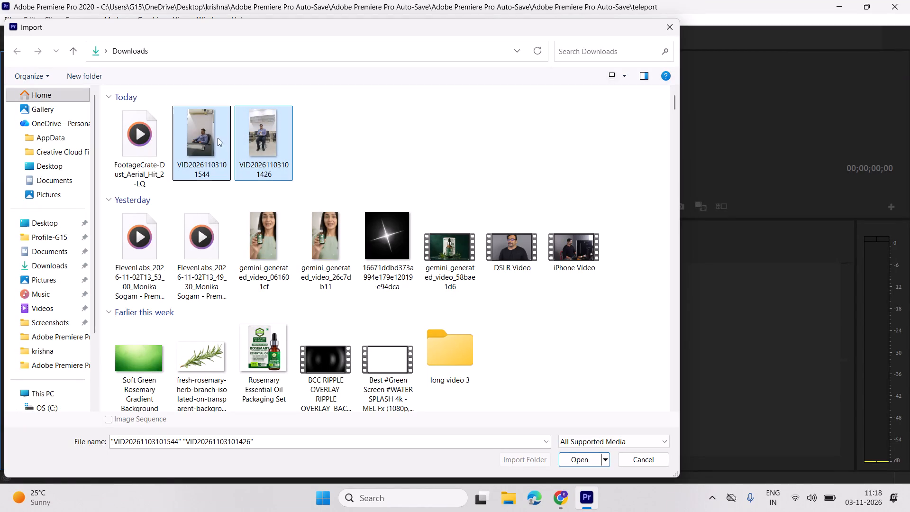
pyautogui.click(574, 457)
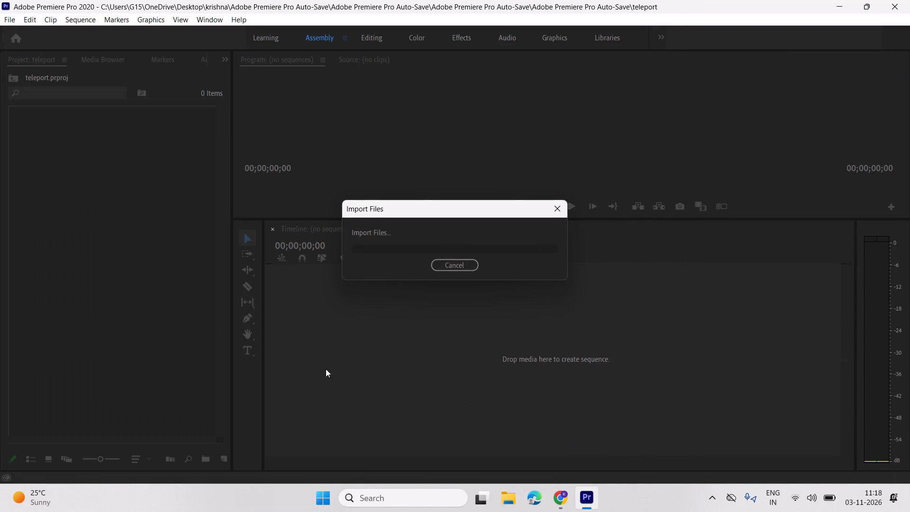
pyautogui.moveTo(88, 214); pyautogui.dragTo(282, 328)
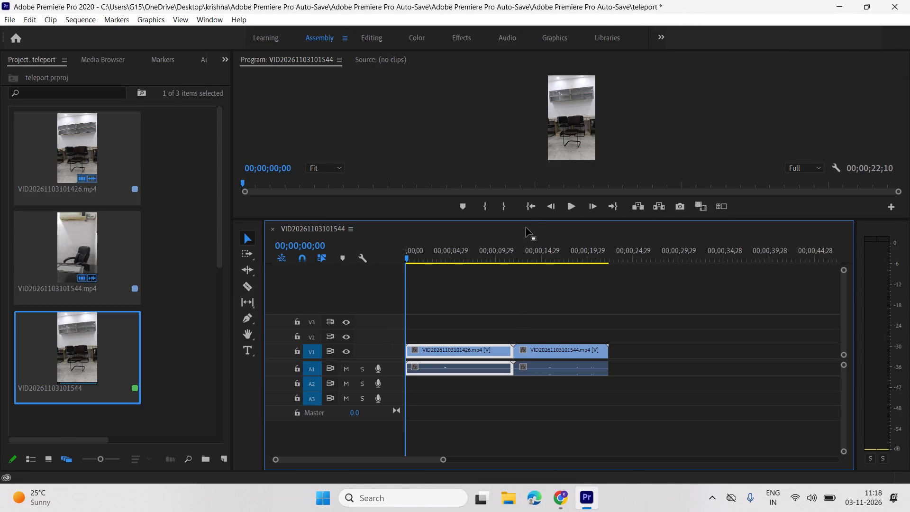
pyautogui.moveTo(528, 218); pyautogui.dragTo(490, 342)
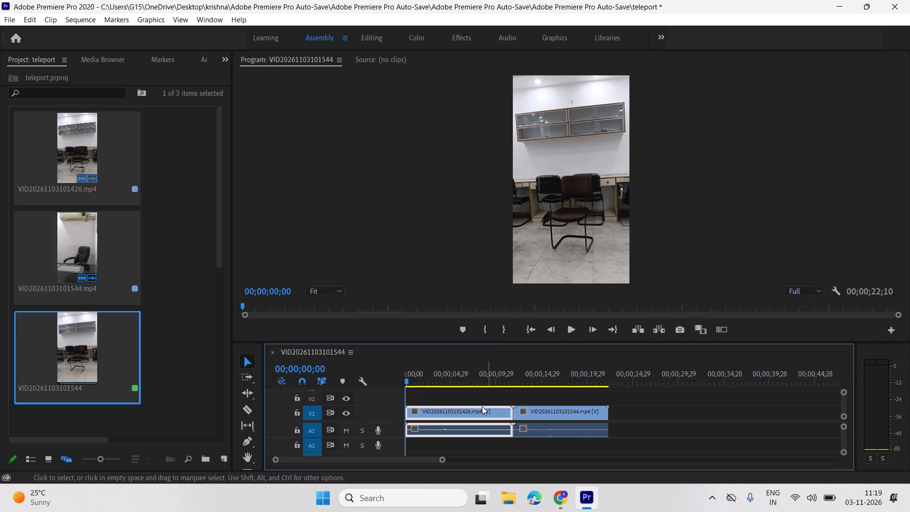
pyautogui.moveTo(481, 407); pyautogui.dragTo(707, 432)
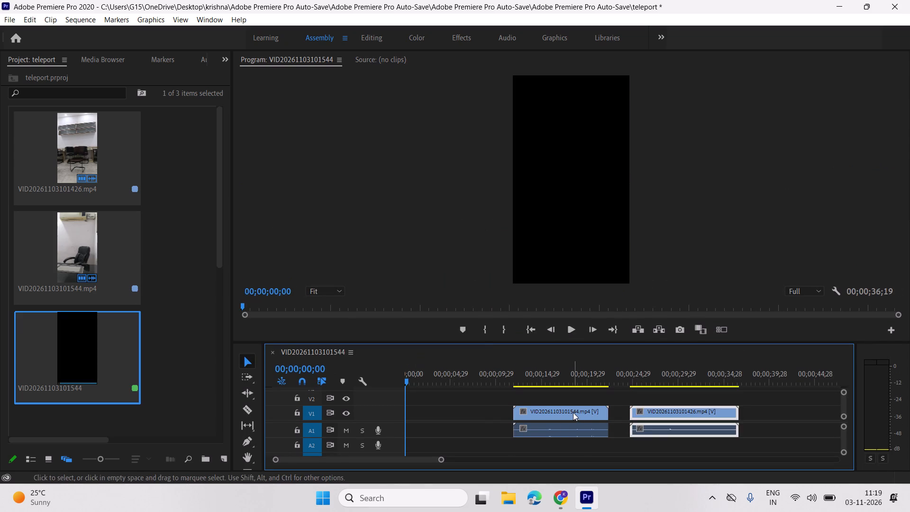
pyautogui.moveTo(573, 412); pyautogui.dragTo(472, 411)
pyautogui.moveTo(468, 411); pyautogui.dragTo(414, 413)
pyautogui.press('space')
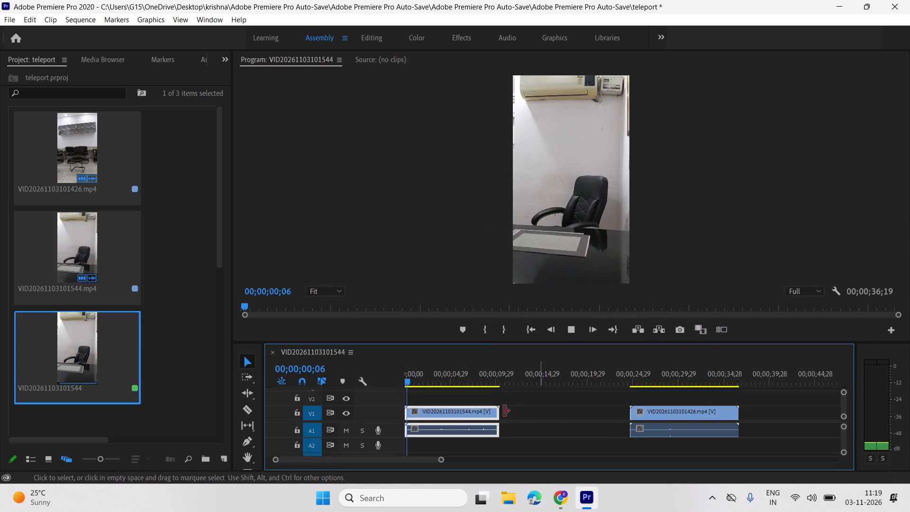
# Move the VID20261103101544.mp4 clip later on V1 and place VID20261103101426.mp4 ahead of it near the sequence start.
pyautogui.press('space')
pyautogui.moveTo(470, 412); pyautogui.dragTo(590, 409)
pyautogui.moveTo(651, 415); pyautogui.dragTo(134, 435)
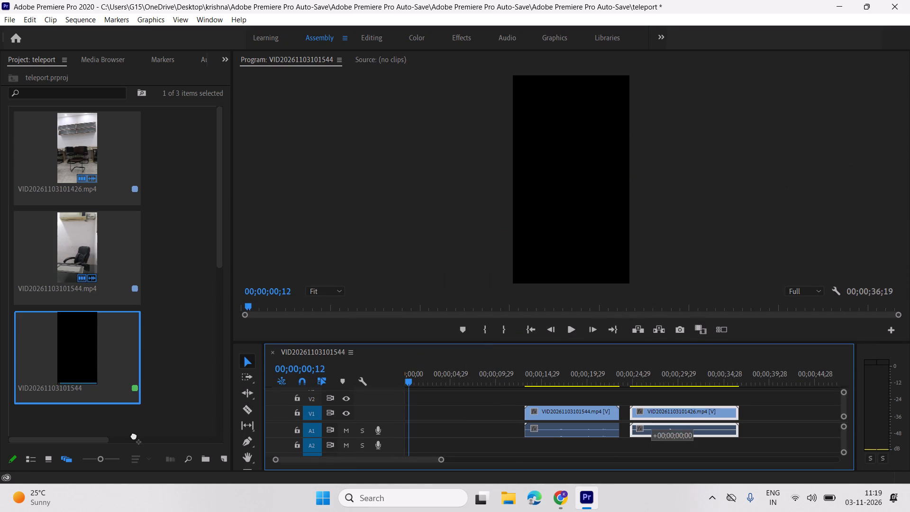
pyautogui.moveTo(134, 435); pyautogui.dragTo(397, 434)
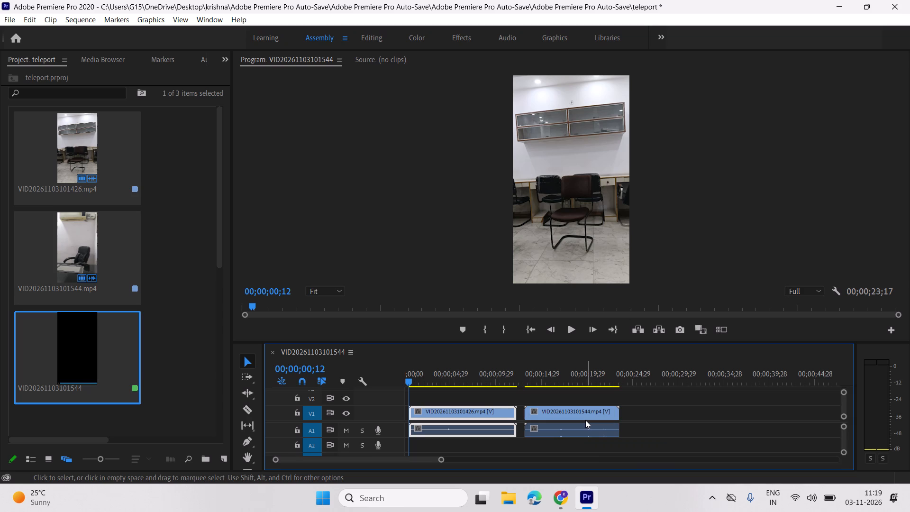
# Shift the VID20261103101426.mp4 clip on V1 so that it begins exactly at 00;00;00;00.
pyautogui.press('space')
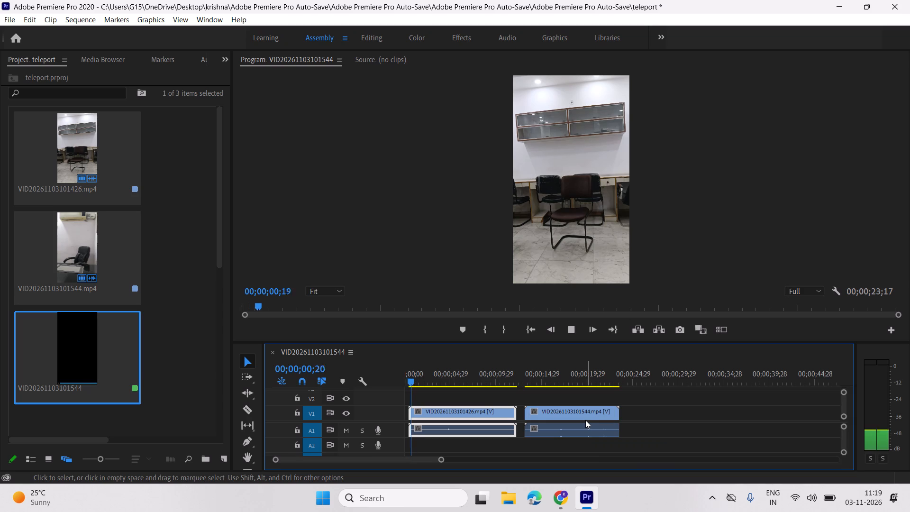
pyautogui.press('space')
pyautogui.moveTo(442, 410); pyautogui.dragTo(425, 409)
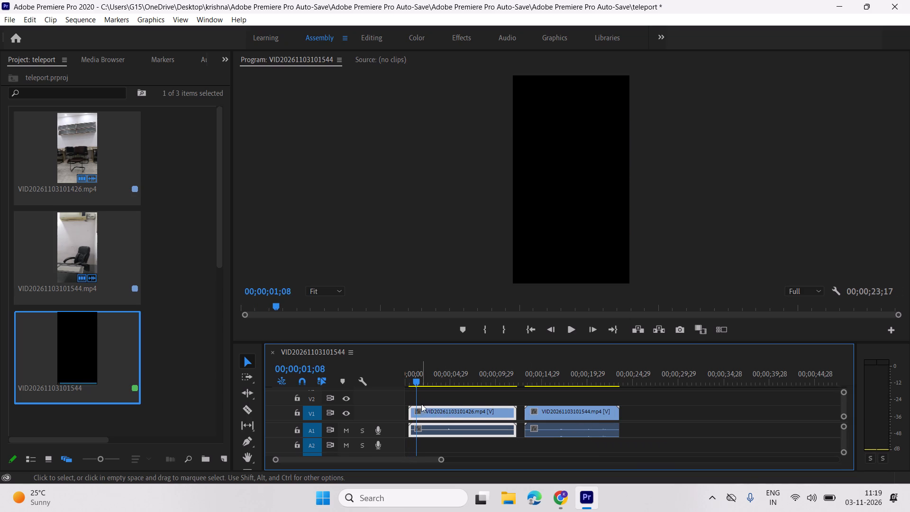
pyautogui.moveTo(423, 411); pyautogui.dragTo(391, 412)
pyautogui.moveTo(415, 375); pyautogui.dragTo(401, 375)
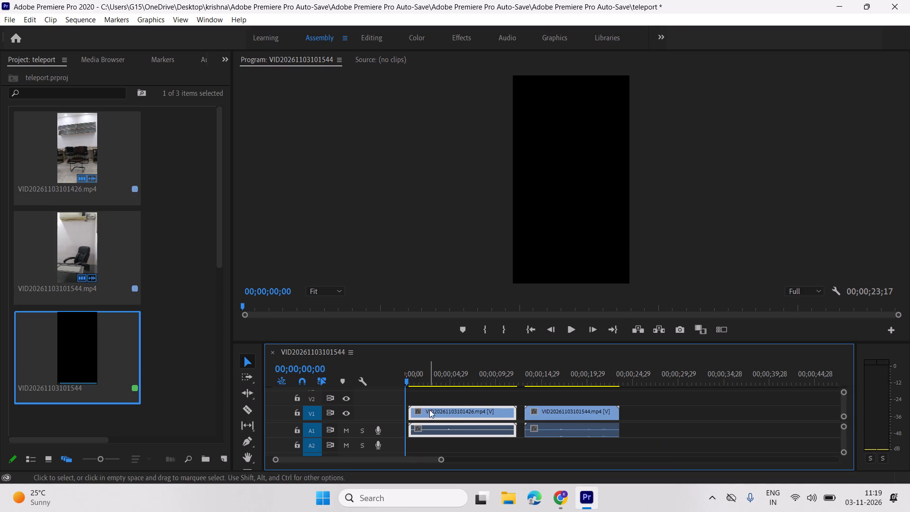
pyautogui.moveTo(429, 410); pyautogui.dragTo(391, 413)
# Trim the first clip's opening up to 00;00;02;06 and move the trimmed clip back to the sequence start.
pyautogui.press('space')
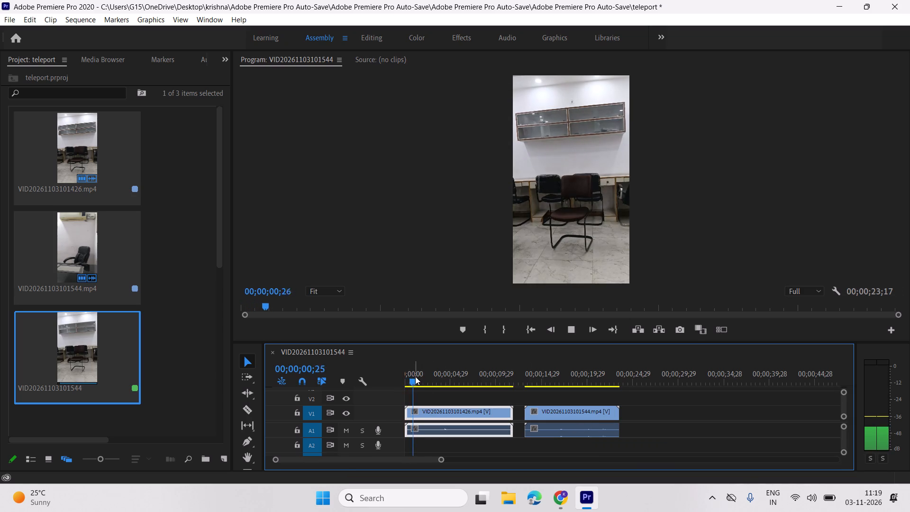
pyautogui.moveTo(418, 381); pyautogui.dragTo(422, 381)
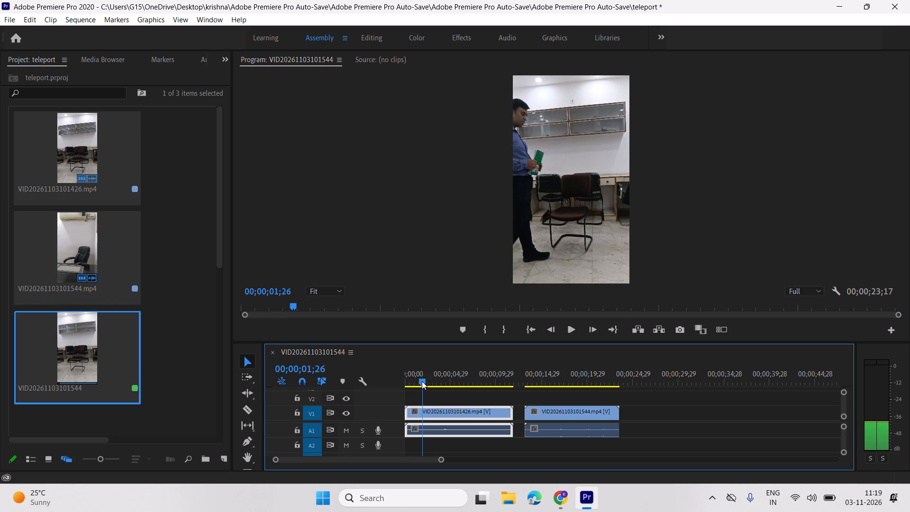
pyautogui.moveTo(422, 381); pyautogui.dragTo(425, 384)
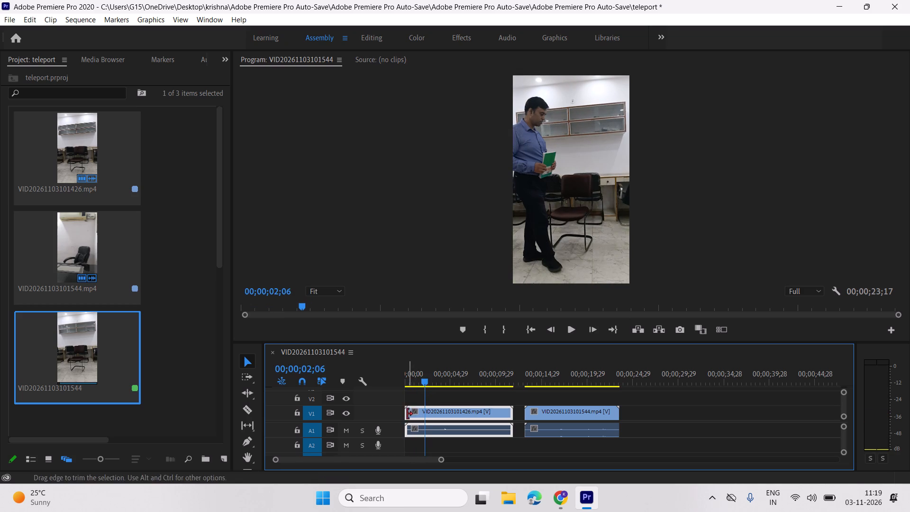
pyautogui.moveTo(404, 414); pyautogui.dragTo(395, 416)
pyautogui.moveTo(407, 416); pyautogui.dragTo(418, 417)
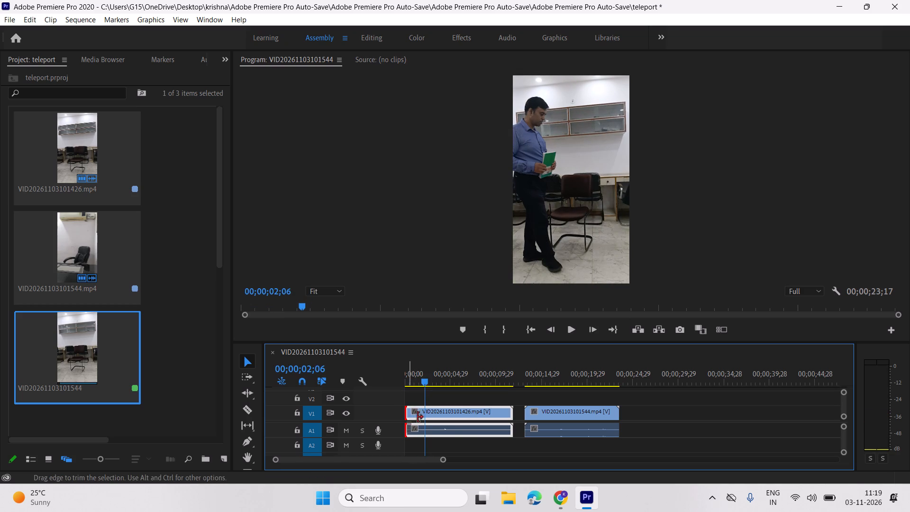
pyautogui.moveTo(418, 417); pyautogui.dragTo(426, 418)
pyautogui.moveTo(436, 412); pyautogui.dragTo(399, 408)
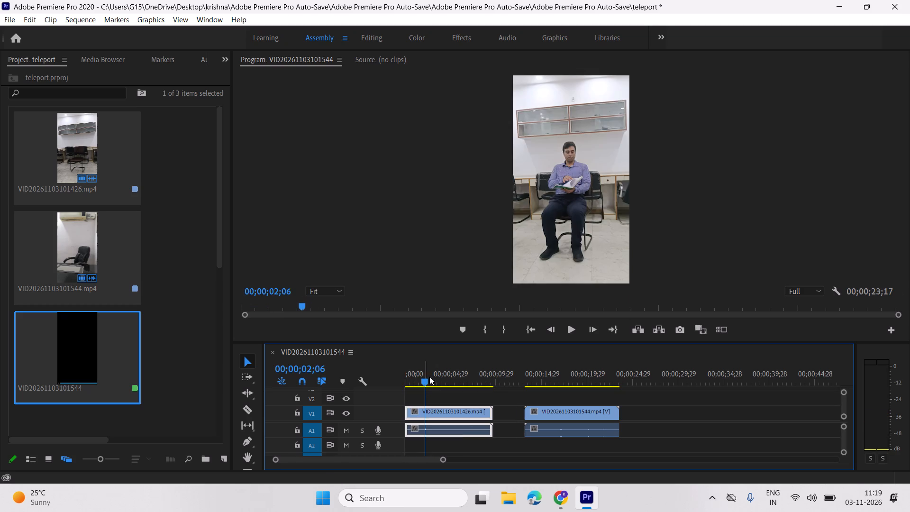
# Review the trimmed first clip from its start, examining the seated man's movements for a suitable teleport point.
pyautogui.moveTo(428, 374); pyautogui.dragTo(386, 375)
pyautogui.press('space')
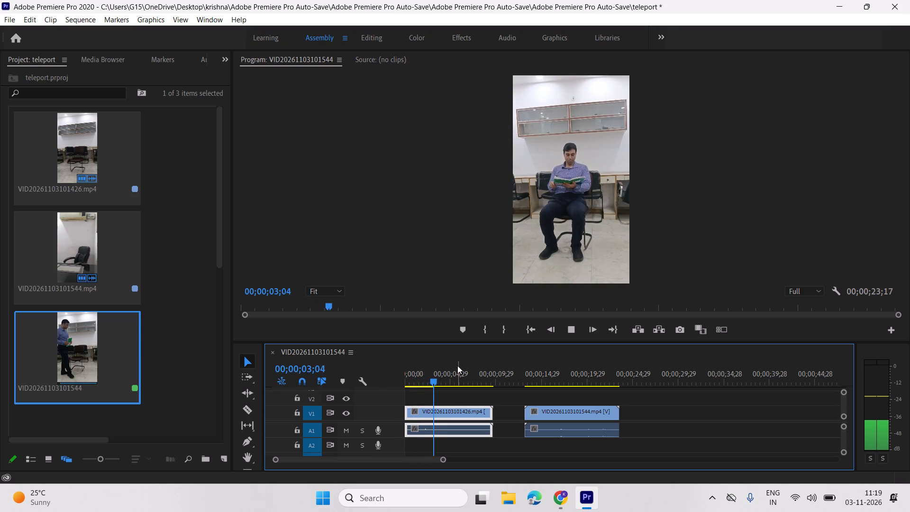
pyautogui.press('space')
pyautogui.moveTo(443, 381); pyautogui.dragTo(473, 384)
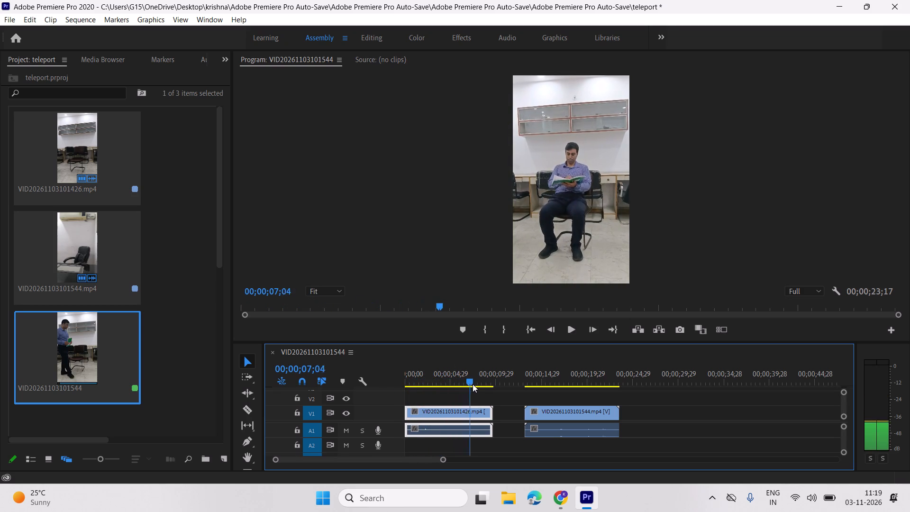
pyautogui.moveTo(473, 384); pyautogui.dragTo(476, 385)
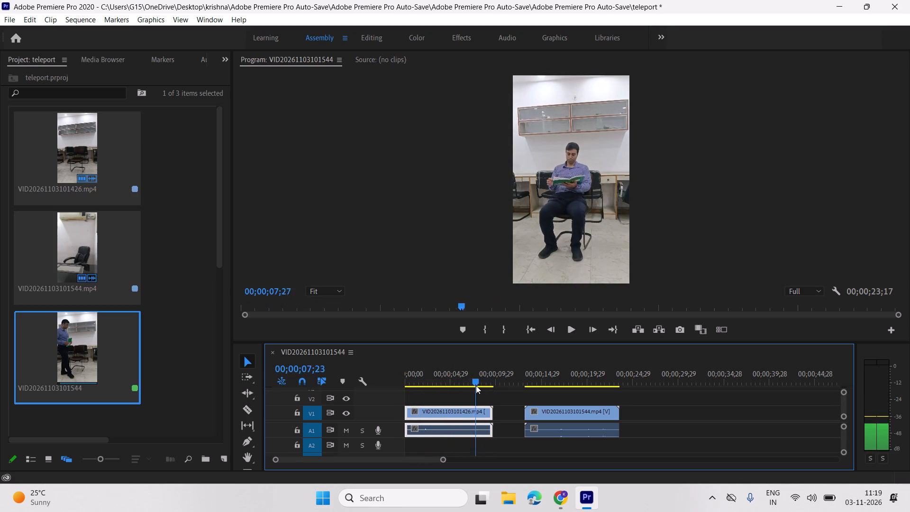
pyautogui.moveTo(476, 385); pyautogui.dragTo(451, 386)
pyautogui.press('space')
pyautogui.press('space')
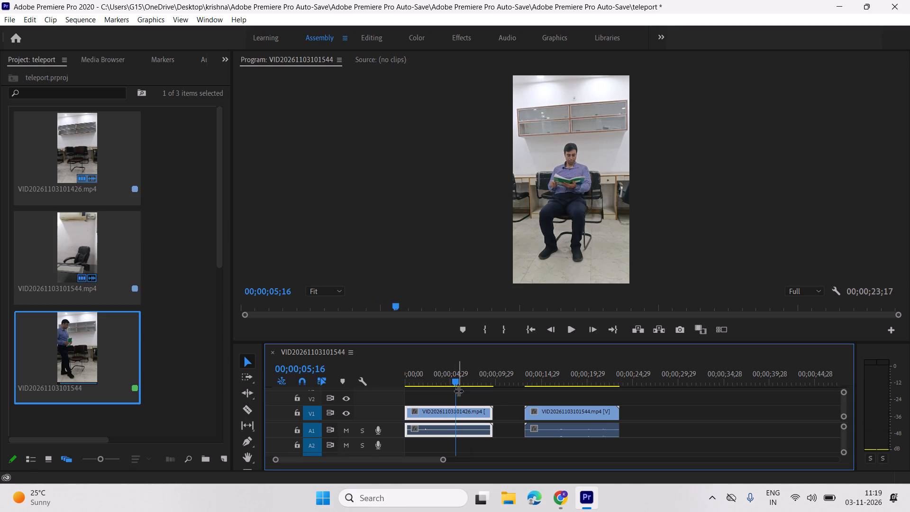
pyautogui.press('space')
pyautogui.press('space')
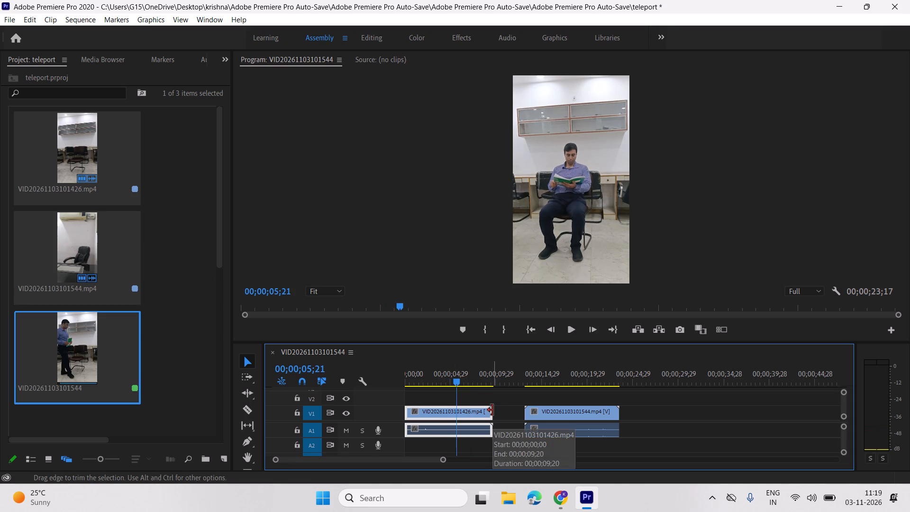
# Split the first V1 clip with the Razor tool at 00;00;07;18, while the man is turning the book's page.
pyautogui.moveTo(458, 378); pyautogui.dragTo(449, 377)
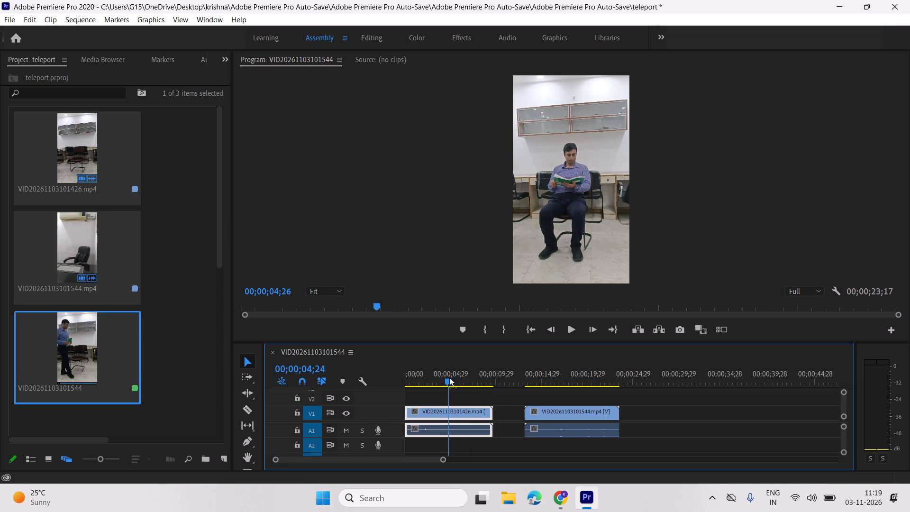
pyautogui.moveTo(449, 377); pyautogui.dragTo(441, 379)
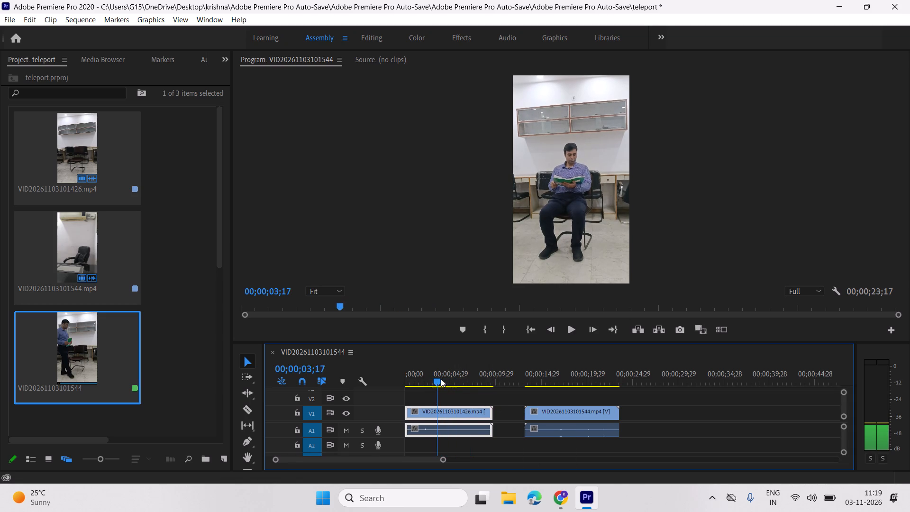
pyautogui.moveTo(441, 379); pyautogui.dragTo(464, 385)
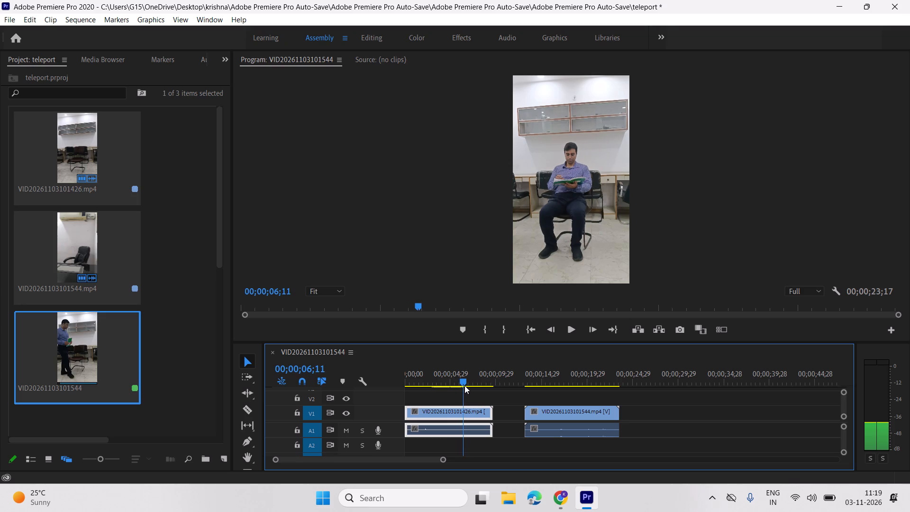
pyautogui.moveTo(464, 385); pyautogui.dragTo(473, 387)
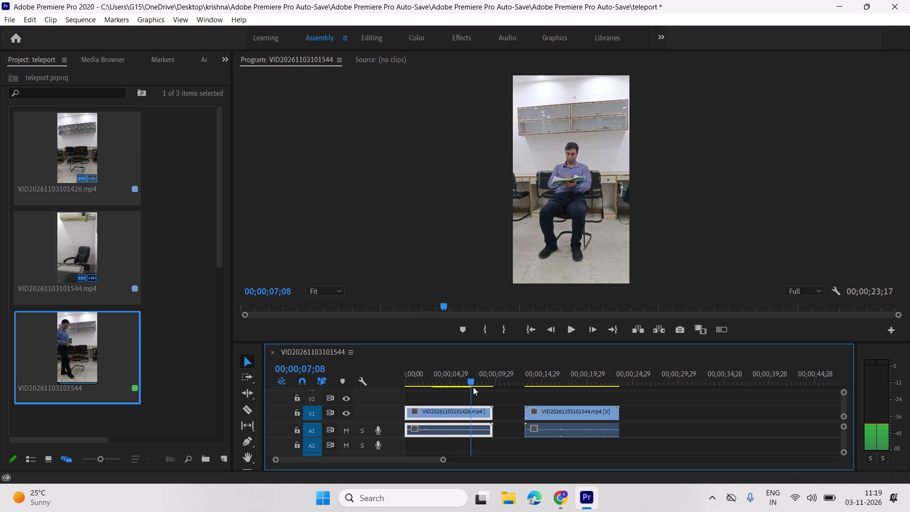
pyautogui.moveTo(473, 387); pyautogui.dragTo(474, 387)
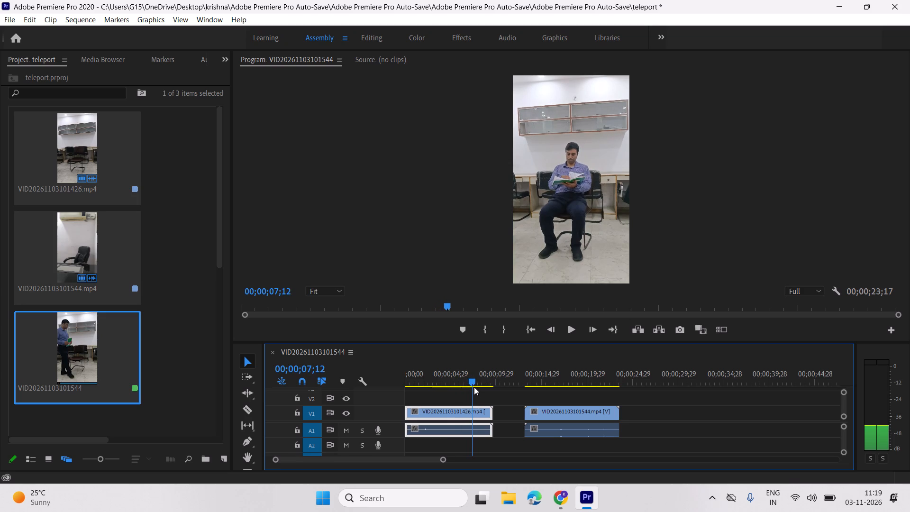
pyautogui.moveTo(474, 387); pyautogui.dragTo(474, 387)
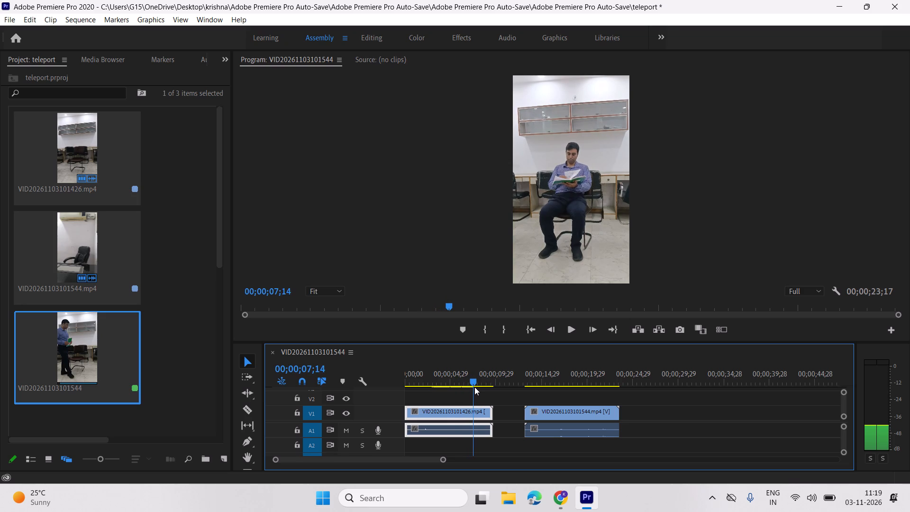
pyautogui.moveTo(474, 387); pyautogui.dragTo(475, 387)
pyautogui.moveTo(475, 387); pyautogui.dragTo(476, 387)
pyautogui.click(245, 406)
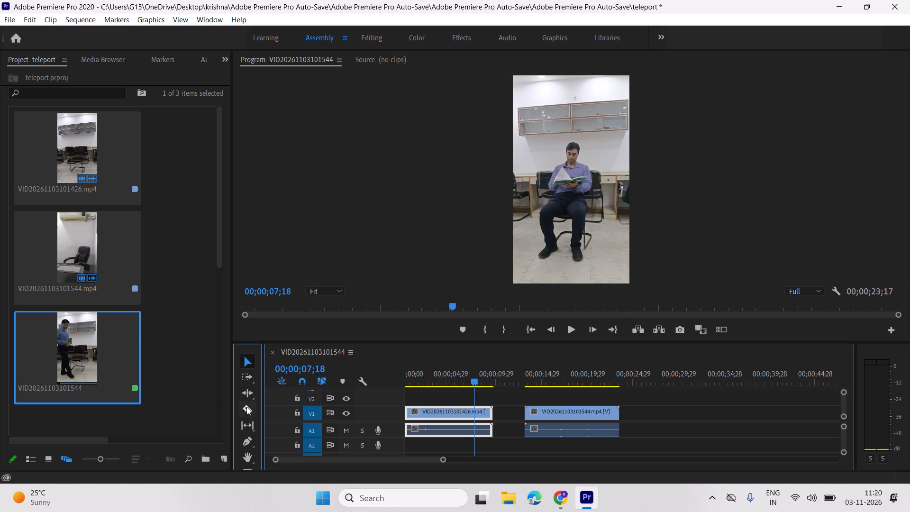
pyautogui.click(473, 412)
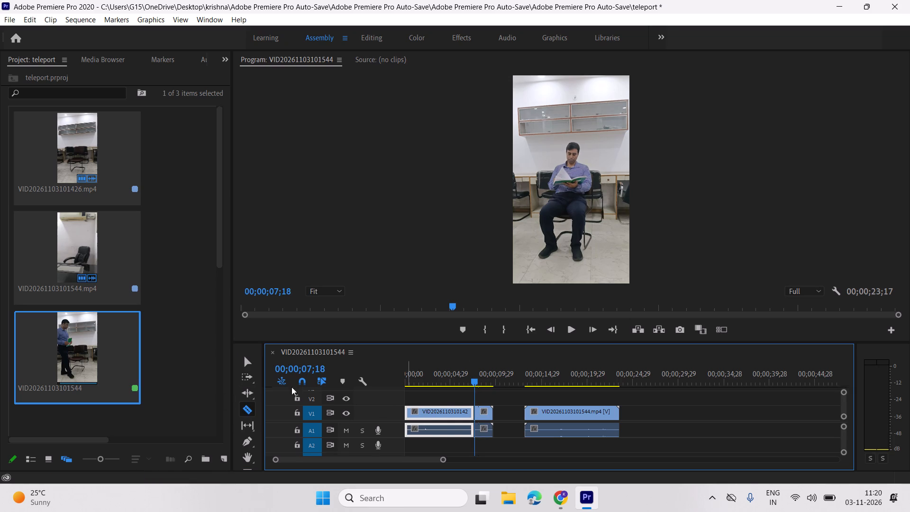
# Duplicate the first V1 segment onto V2, extend its start back to the empty-room footage, and place it after the second segment's end.
pyautogui.click(242, 357)
pyautogui.keyDown('alt'); pyautogui.moveTo(438, 411); pyautogui.dragTo(500, 396); pyautogui.keyUp('alt')
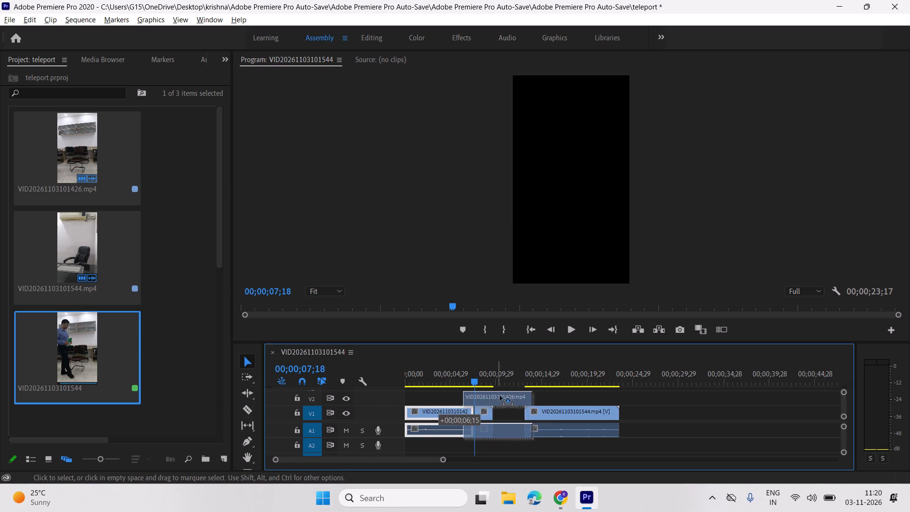
pyautogui.keyDown('alt'); pyautogui.moveTo(500, 396); pyautogui.dragTo(558, 395); pyautogui.keyUp('alt')
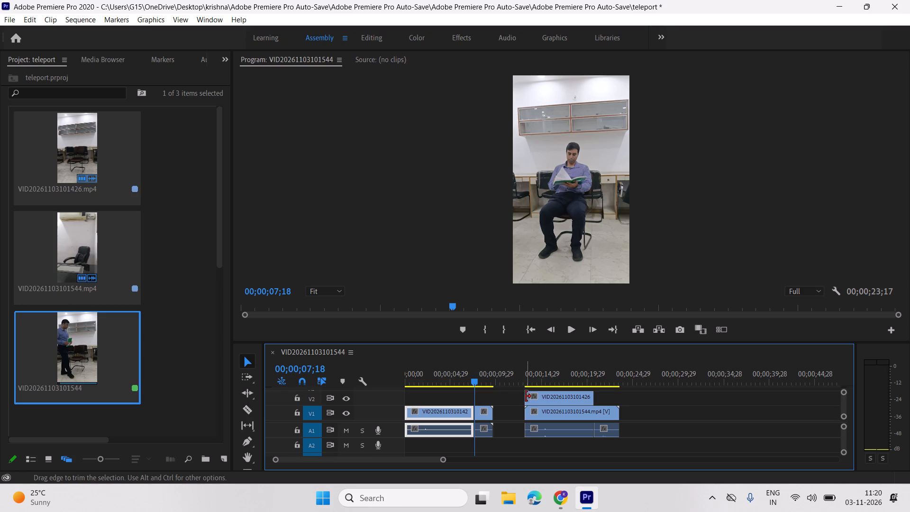
pyautogui.moveTo(526, 396); pyautogui.dragTo(457, 397)
pyautogui.moveTo(525, 404); pyautogui.dragTo(512, 404)
# Compare the framing where the seated shot meets the empty-room clip, and set the V2 clip's rotation to 2.0°.
pyautogui.press('space')
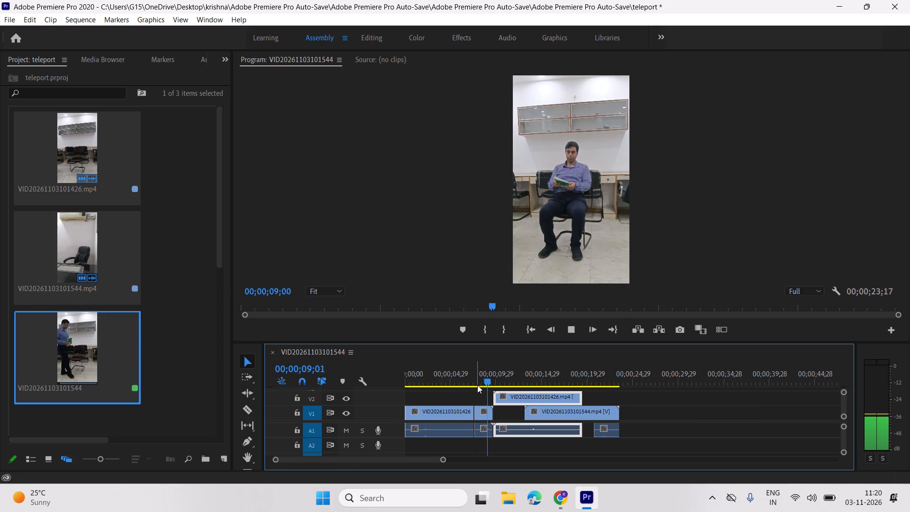
pyautogui.press('space')
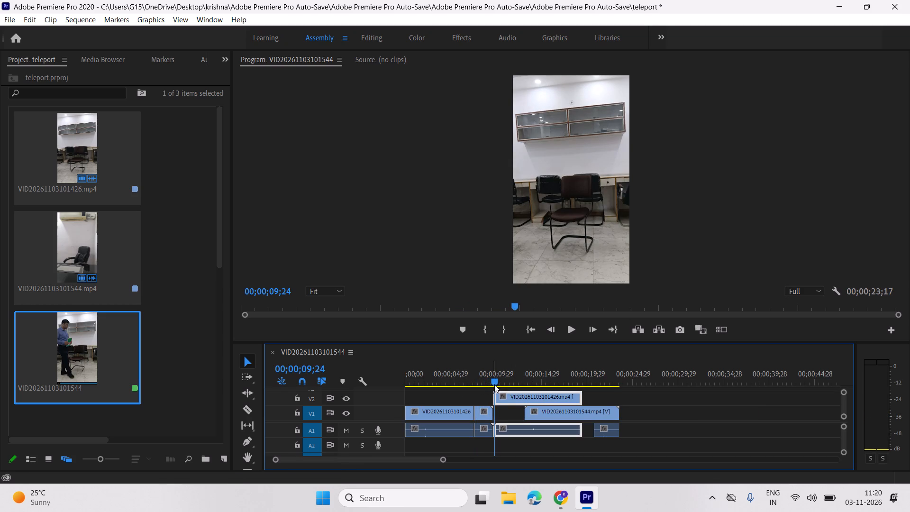
pyautogui.click(496, 380)
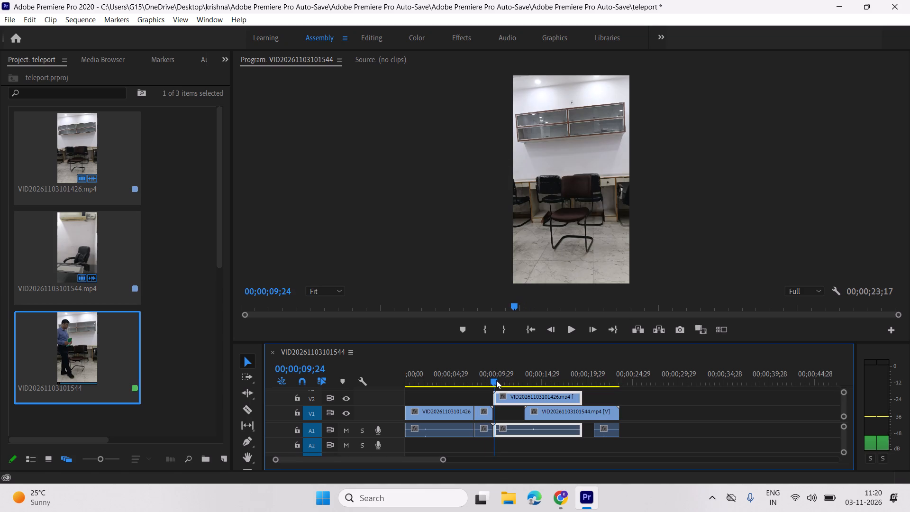
pyautogui.scroll(-5, 118, 65)
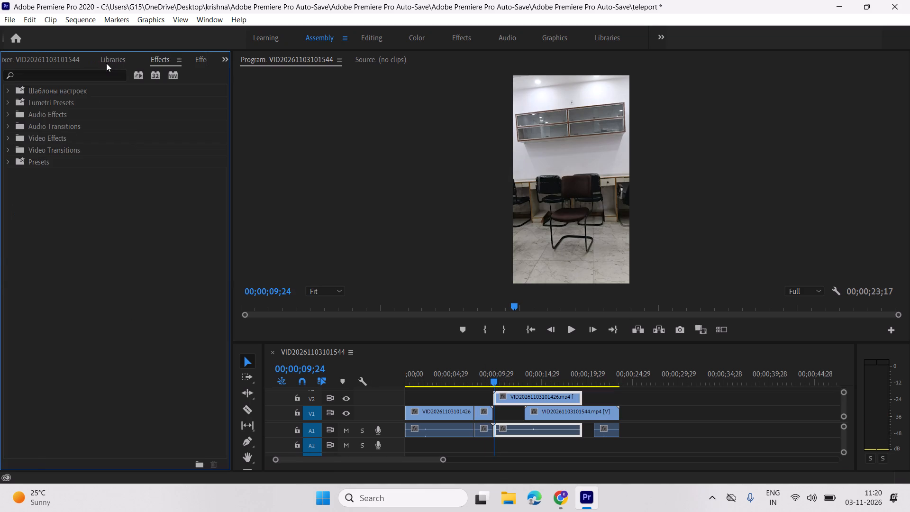
pyautogui.scroll(-1, 106, 63)
pyautogui.moveTo(91, 171); pyautogui.dragTo(94, 171)
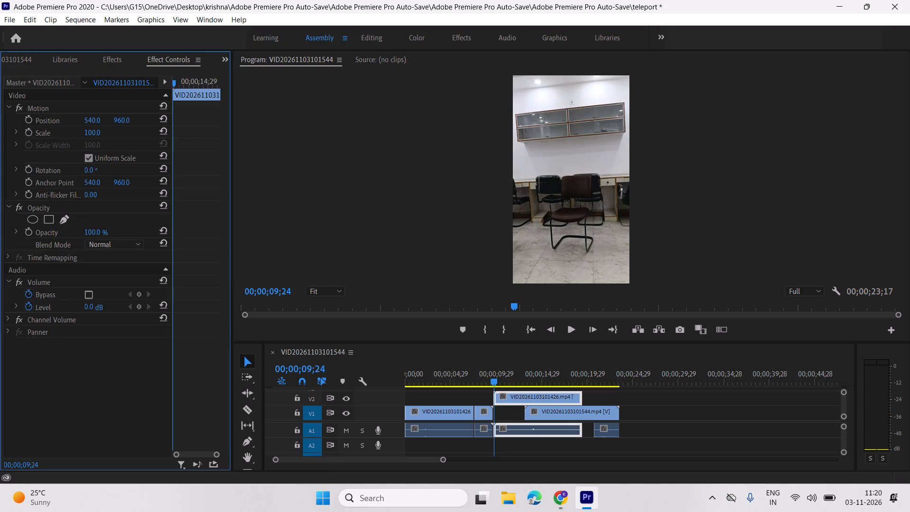
pyautogui.moveTo(94, 171); pyautogui.dragTo(96, 171)
# Move the empty-room clip on V2 about one second earlier so it overlaps the second V1 segment.
pyautogui.click(491, 382)
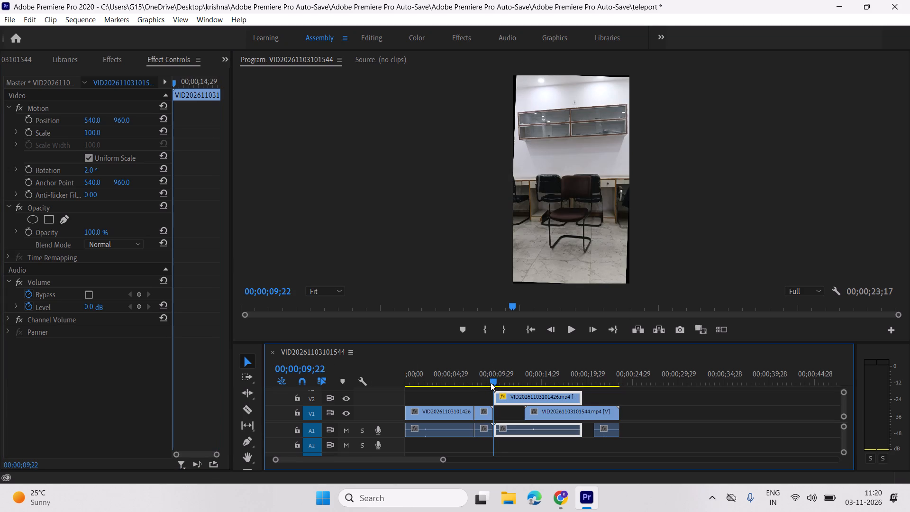
pyautogui.click(502, 394)
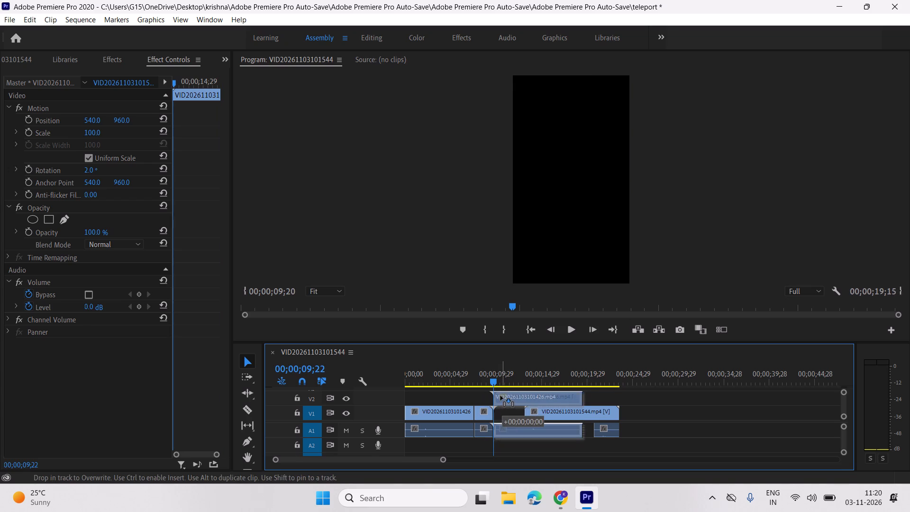
pyautogui.rightClick(501, 395)
pyautogui.click(503, 395)
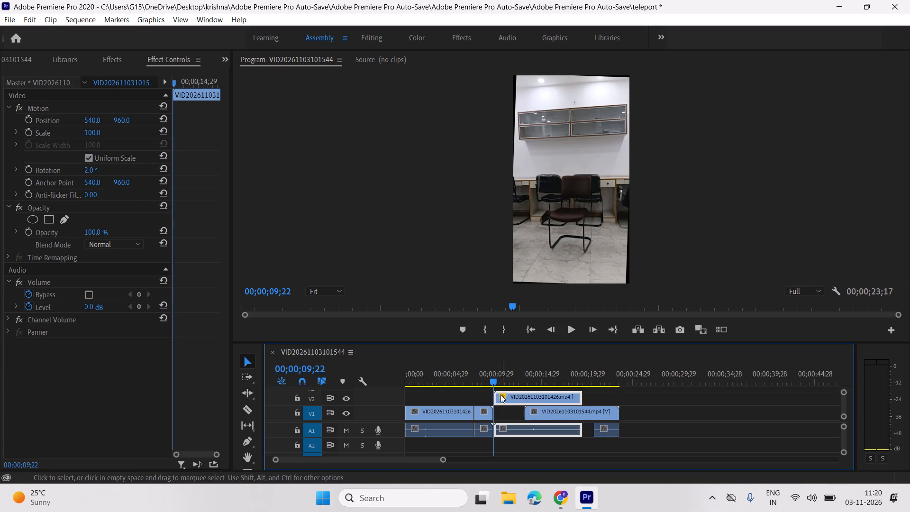
pyautogui.moveTo(499, 394); pyautogui.dragTo(489, 394)
pyautogui.moveTo(493, 380); pyautogui.dragTo(488, 380)
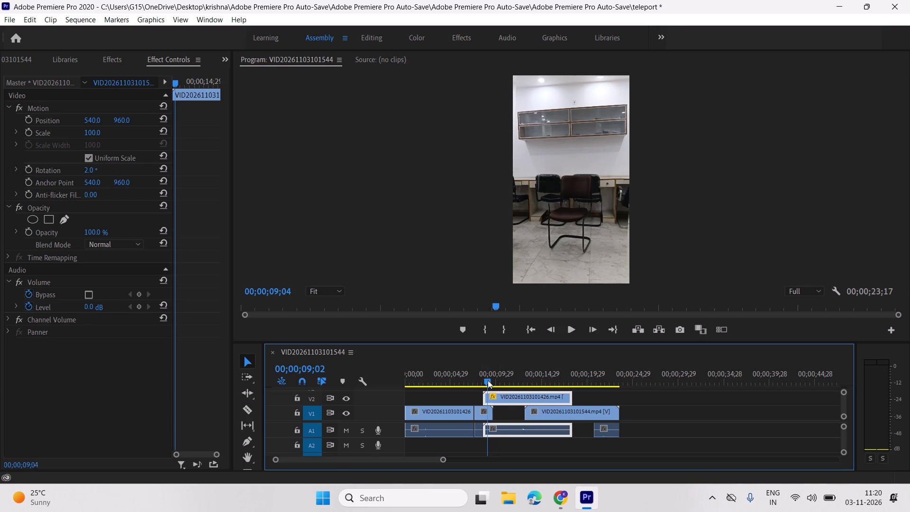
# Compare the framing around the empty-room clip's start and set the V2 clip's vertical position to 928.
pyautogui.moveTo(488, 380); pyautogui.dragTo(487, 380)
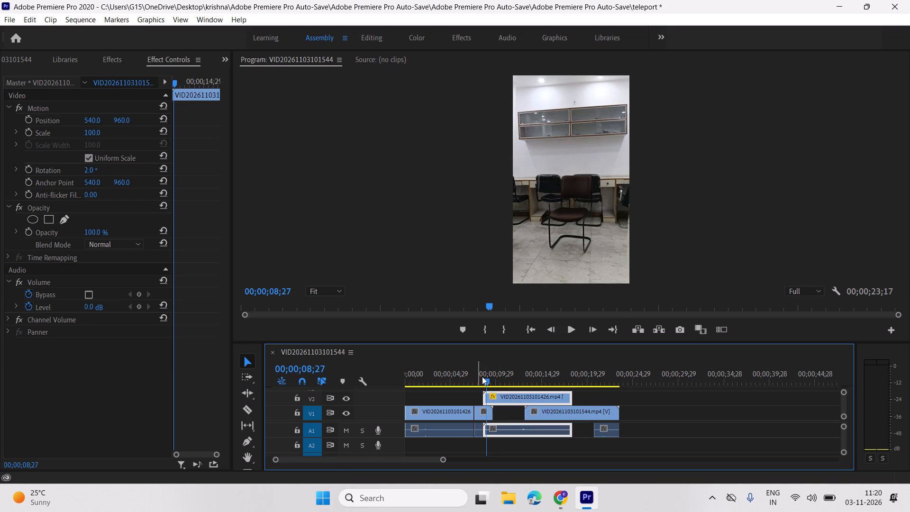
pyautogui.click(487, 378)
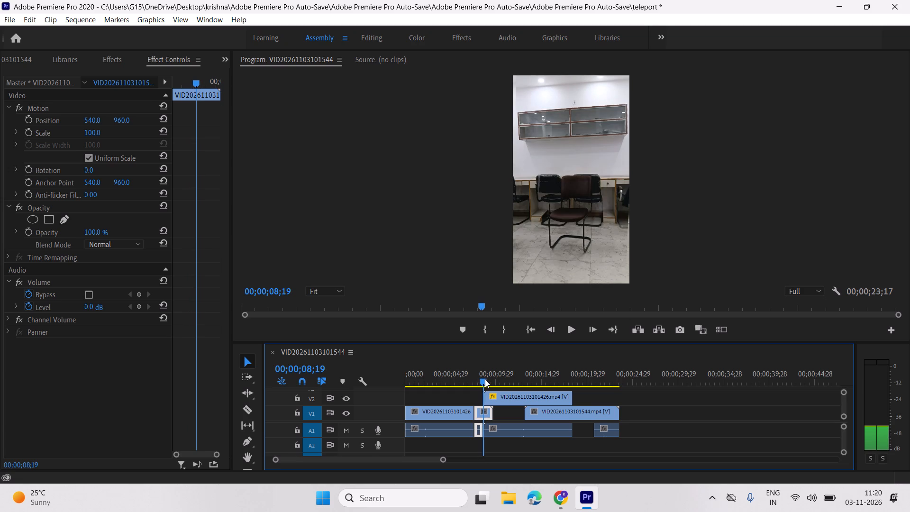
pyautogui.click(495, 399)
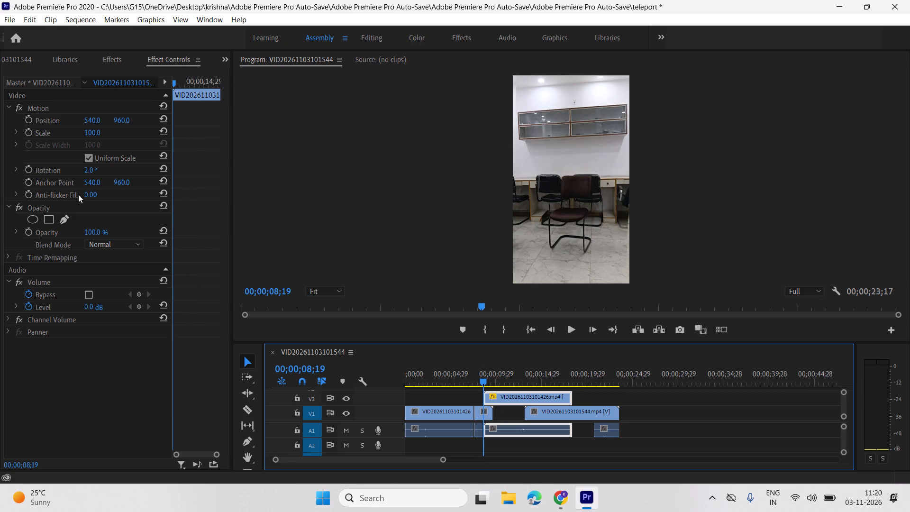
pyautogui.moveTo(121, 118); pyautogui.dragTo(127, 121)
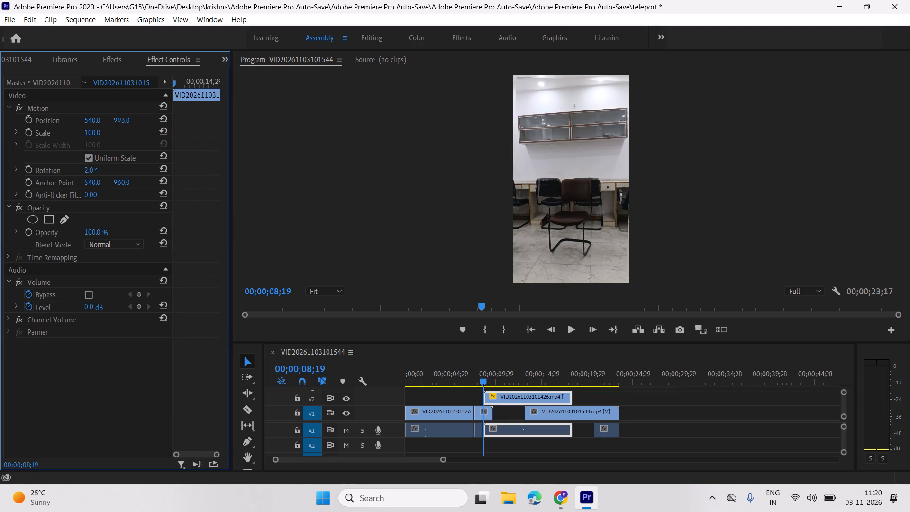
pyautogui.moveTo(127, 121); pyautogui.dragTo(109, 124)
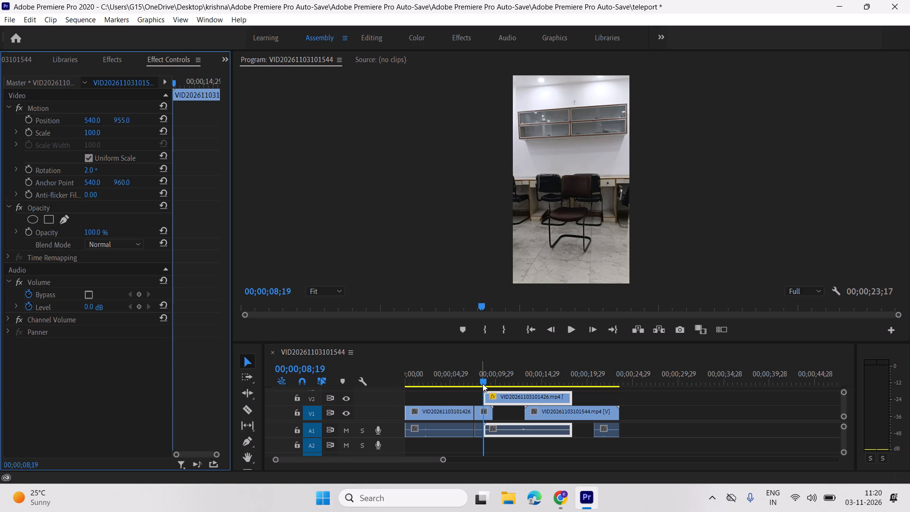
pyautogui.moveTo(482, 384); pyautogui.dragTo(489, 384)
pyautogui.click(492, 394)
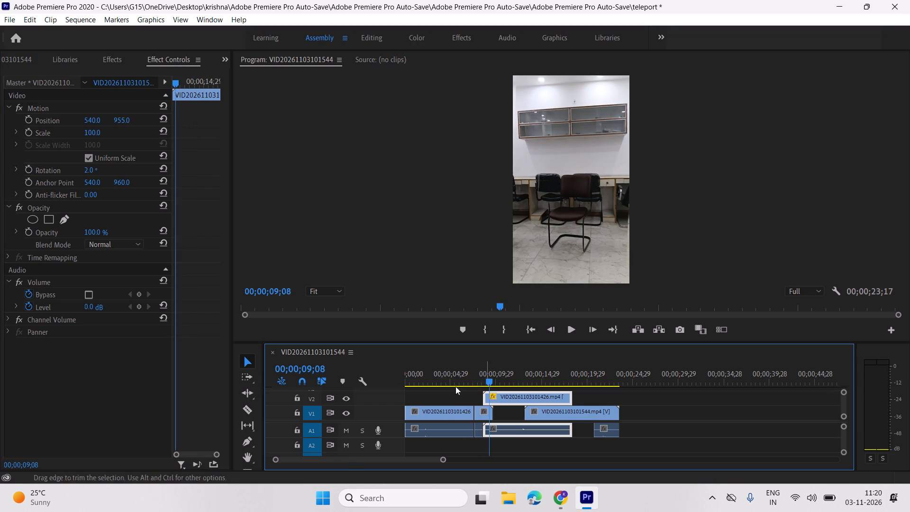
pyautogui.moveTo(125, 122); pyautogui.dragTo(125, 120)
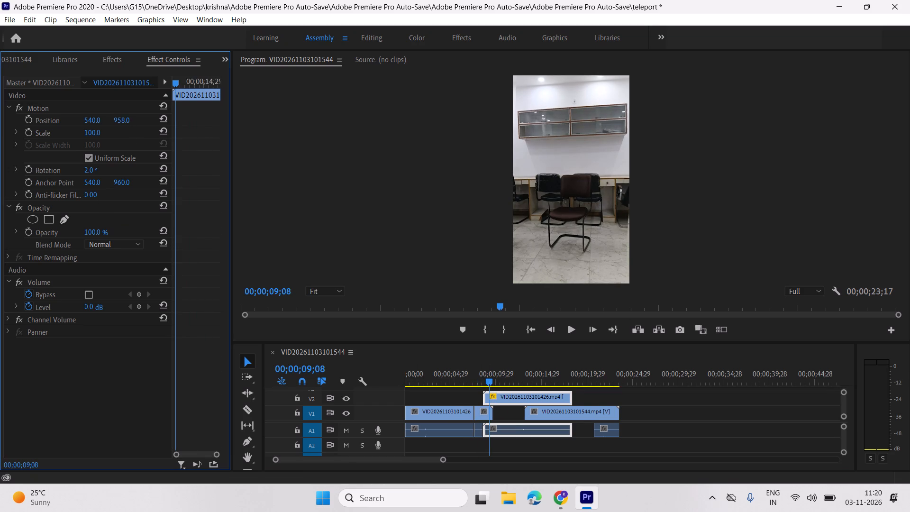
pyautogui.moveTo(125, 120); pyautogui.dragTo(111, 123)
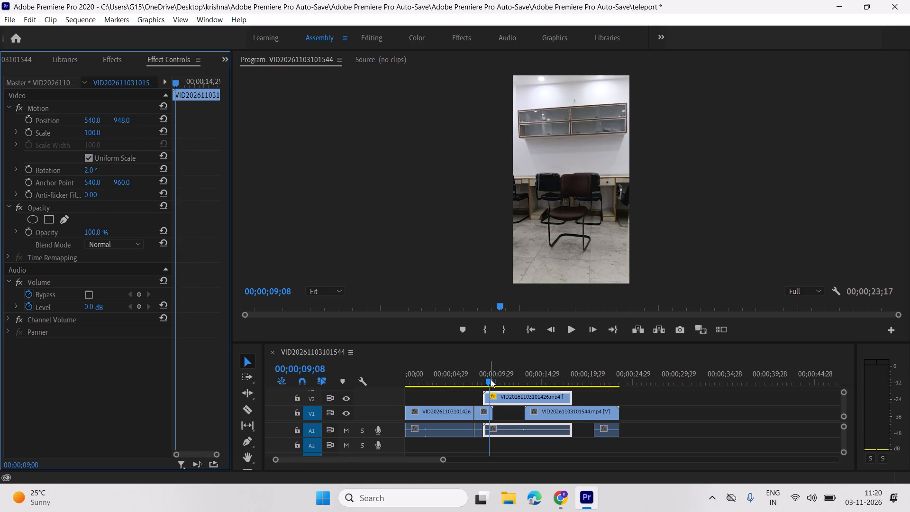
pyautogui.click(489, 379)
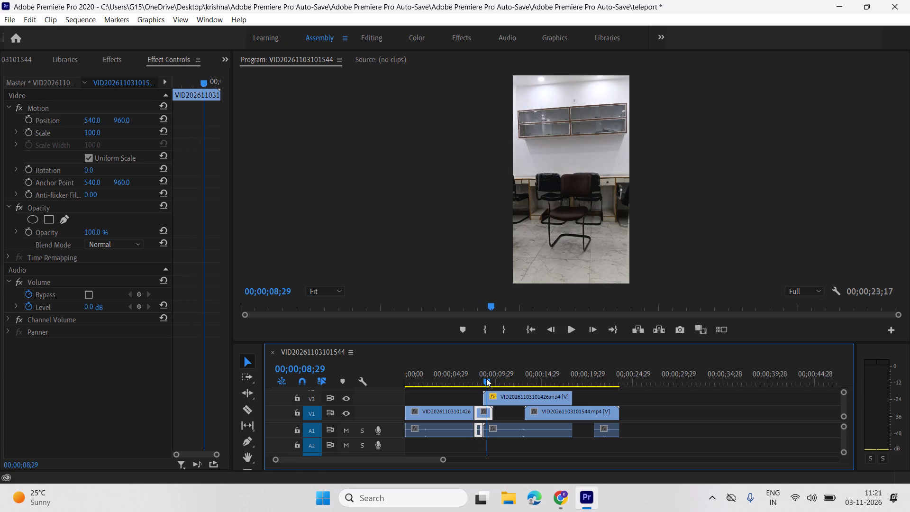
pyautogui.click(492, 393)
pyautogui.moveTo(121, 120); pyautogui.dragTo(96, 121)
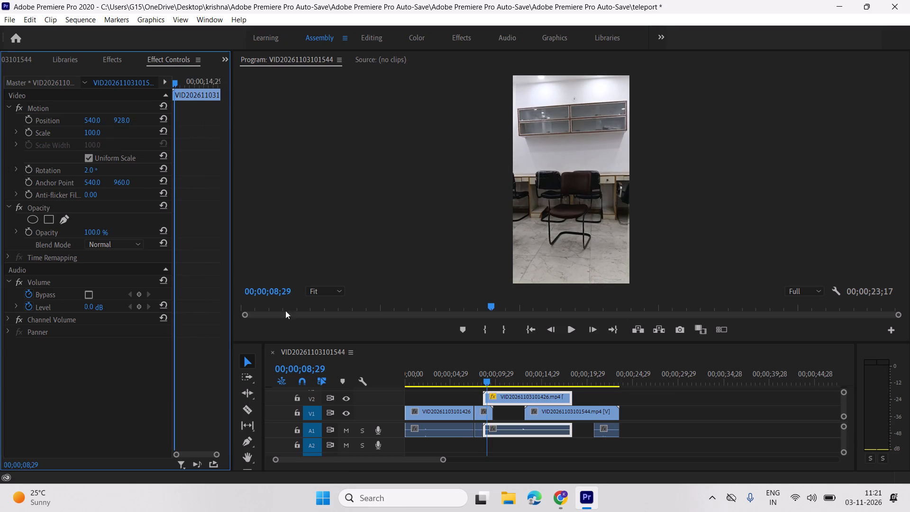
# Play through the empty-room clip on V2 and trim its end back to where the second V1 segment ends.
pyautogui.moveTo(488, 378); pyautogui.dragTo(487, 379)
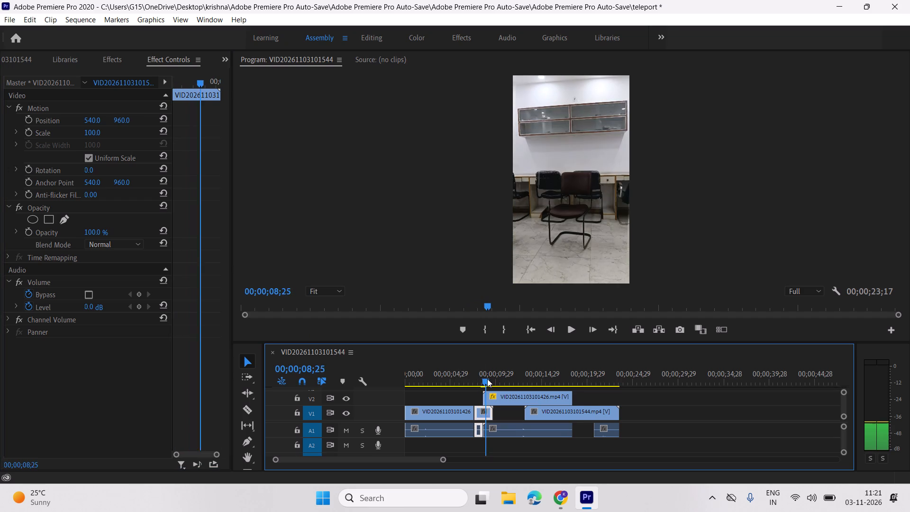
pyautogui.moveTo(487, 379); pyautogui.dragTo(475, 378)
pyautogui.press('space')
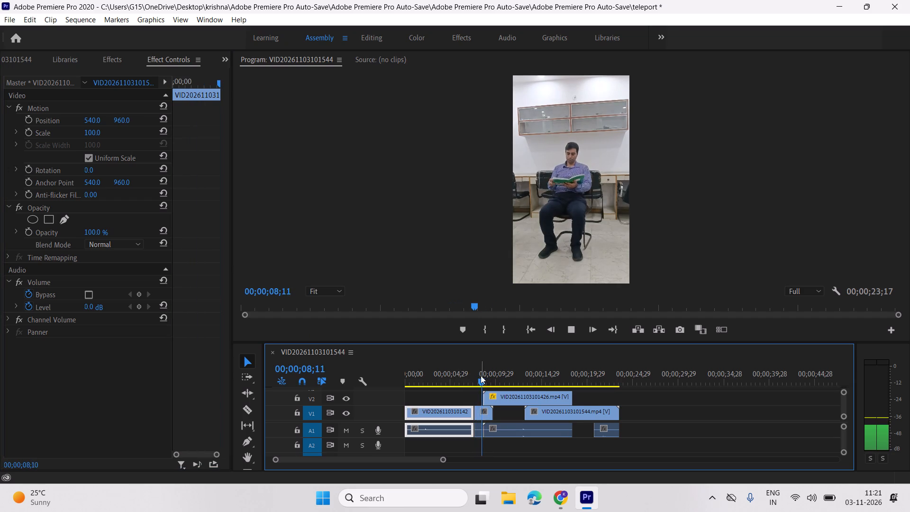
pyautogui.press('space')
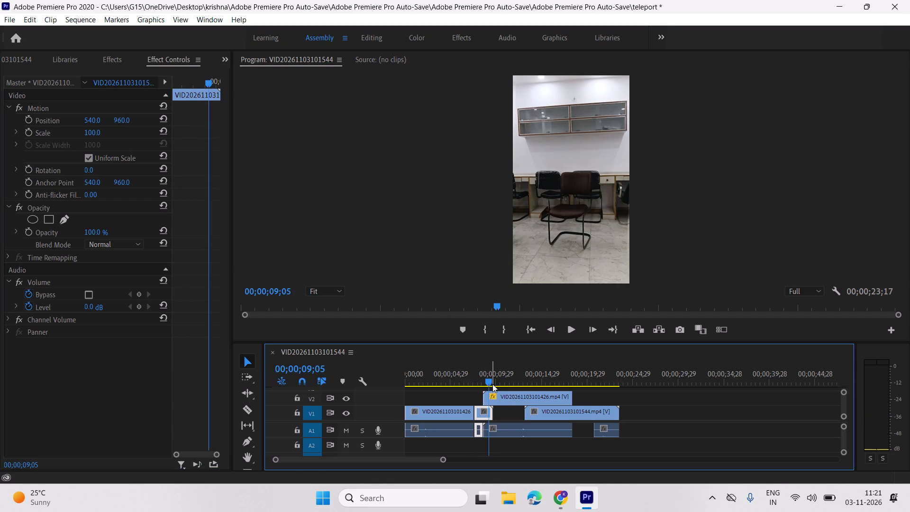
pyautogui.press('space')
pyautogui.press('space')
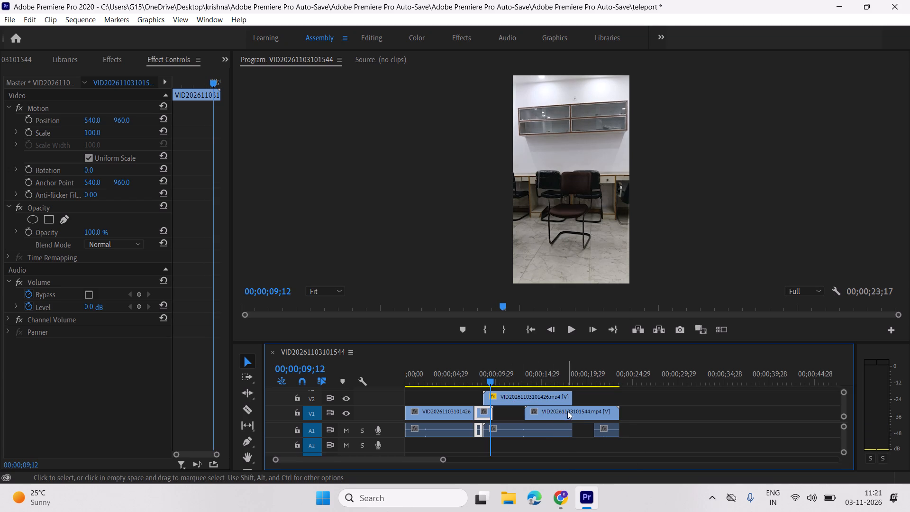
pyautogui.press('space')
pyautogui.press('space')
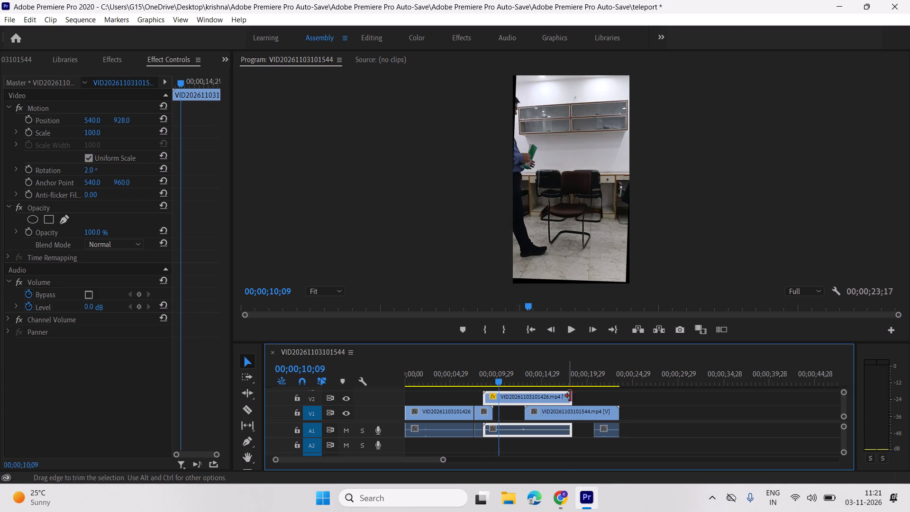
pyautogui.moveTo(570, 397); pyautogui.dragTo(491, 408)
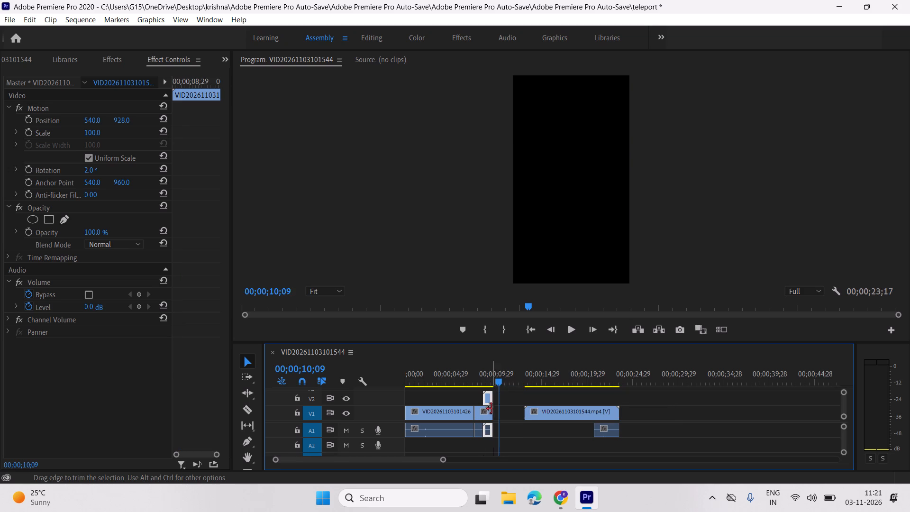
# Review the jump from the seated man to the empty room, and move the trimmed V2 clip to start at the second V1 segment's end.
pyautogui.moveTo(498, 378); pyautogui.dragTo(480, 381)
pyautogui.press('space')
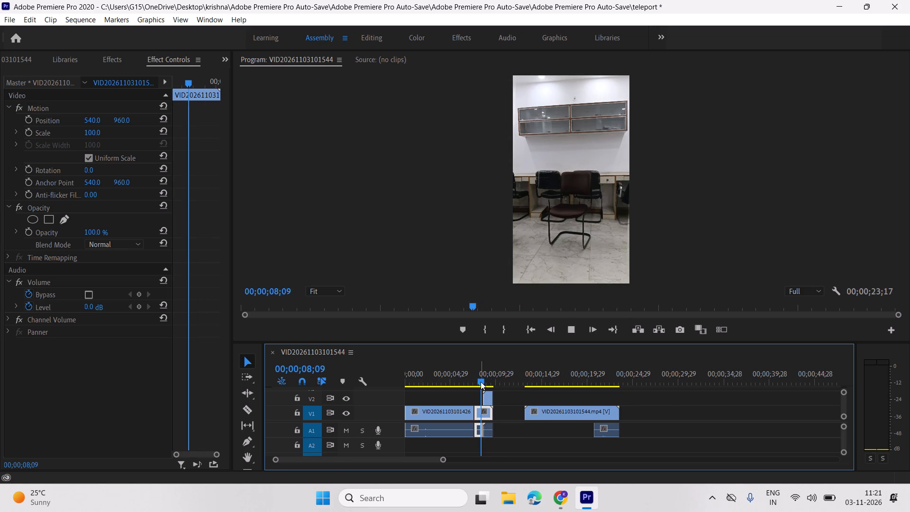
pyautogui.press('space')
pyautogui.press('space')
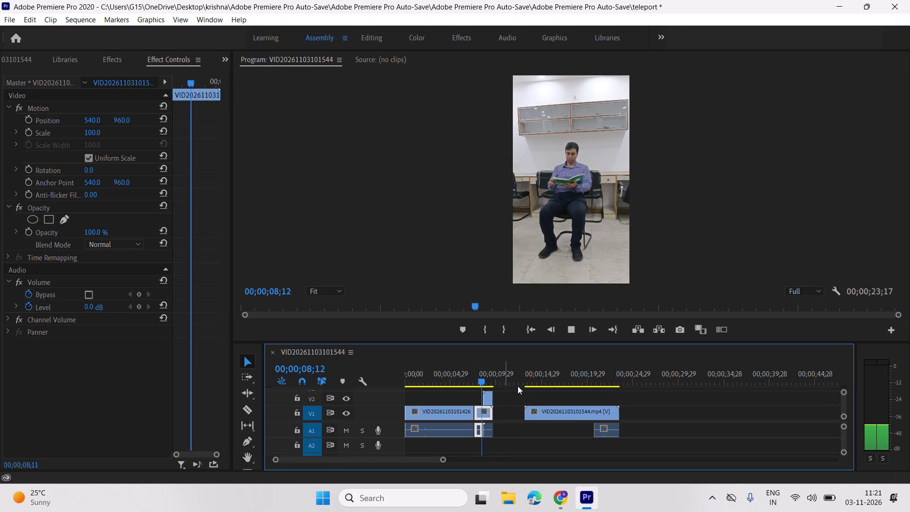
pyautogui.press('space')
pyautogui.moveTo(485, 380); pyautogui.dragTo(478, 382)
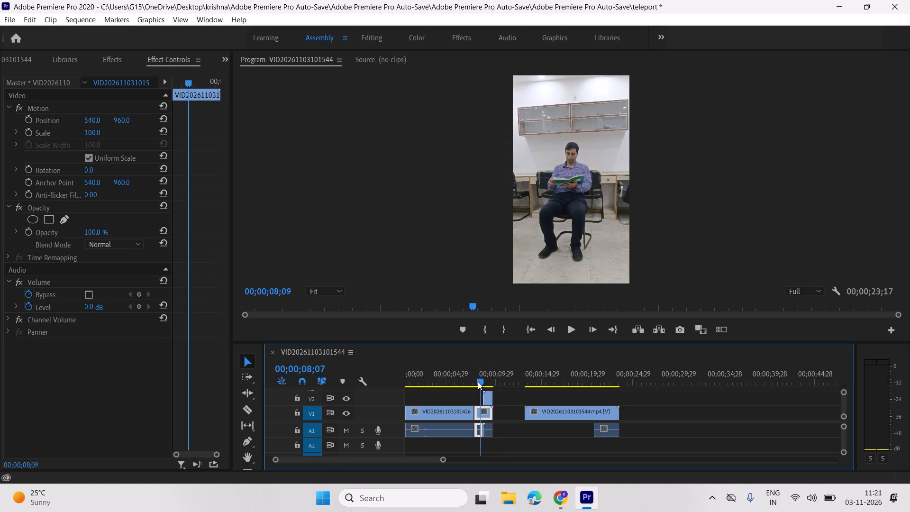
pyautogui.moveTo(478, 382); pyautogui.dragTo(477, 383)
pyautogui.press('space')
pyautogui.press('space')
pyautogui.press('space')
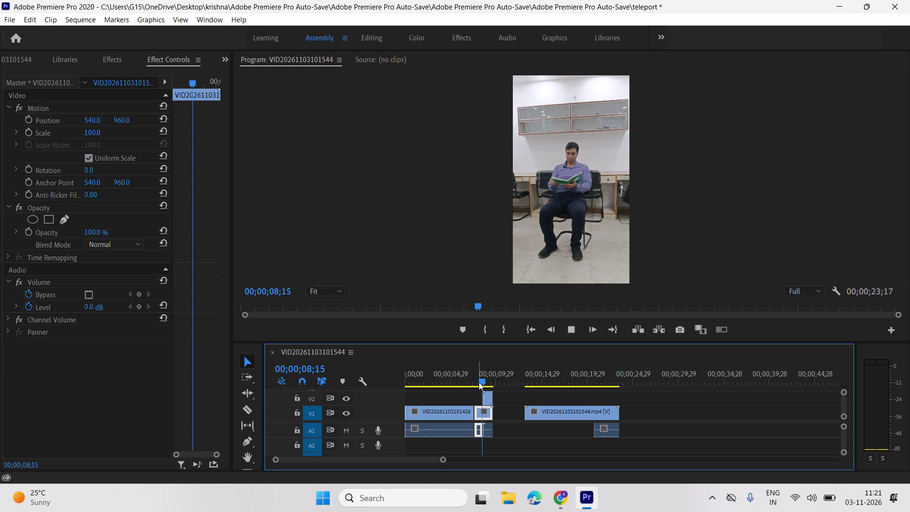
pyautogui.press('space')
pyautogui.moveTo(490, 398); pyautogui.dragTo(497, 399)
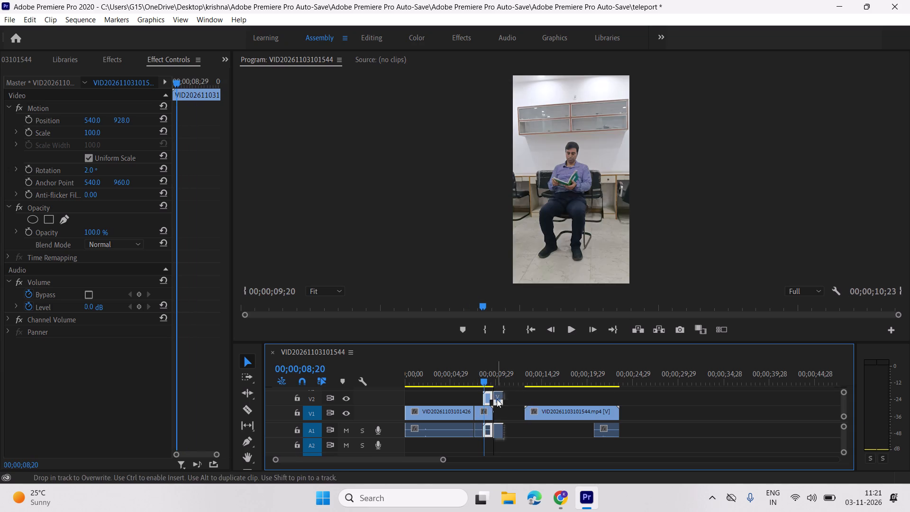
pyautogui.press('space')
pyautogui.press('space')
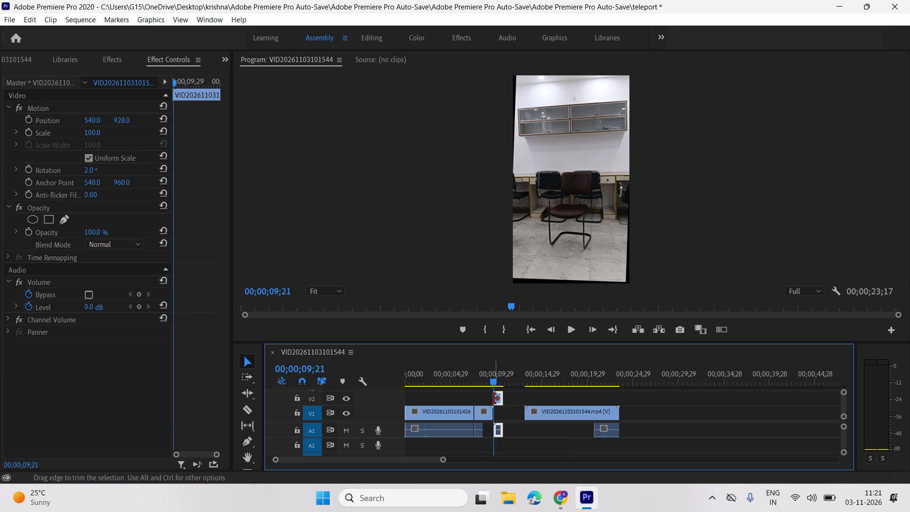
# Set the vertical position of the empty-room clip on V2 to 905.
pyautogui.click(491, 379)
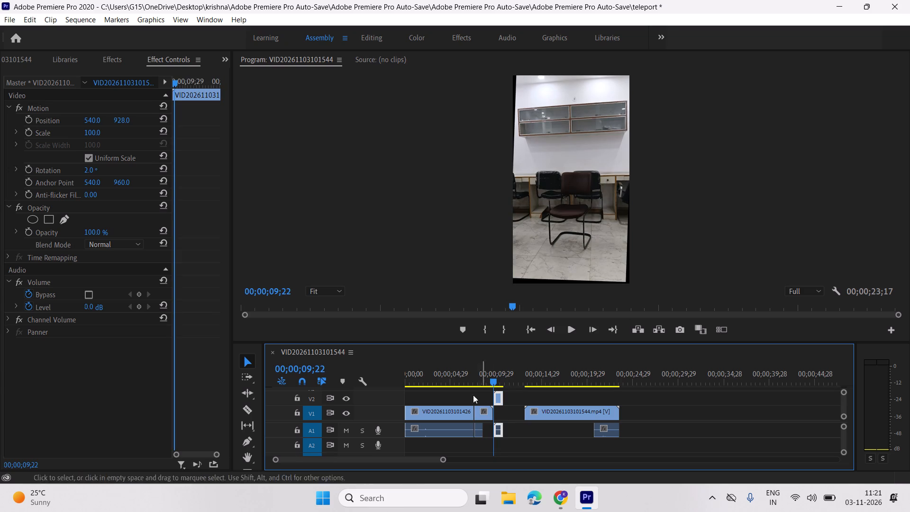
pyautogui.moveTo(124, 118); pyautogui.dragTo(109, 121)
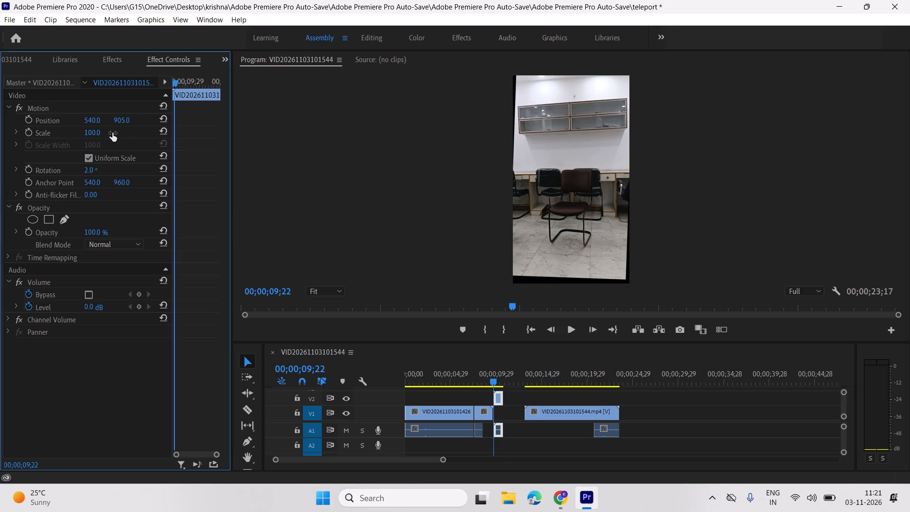
# Compare the framing across the cut and scale the empty-room clip on V2 to 107 so it fills the frame.
pyautogui.click(492, 377)
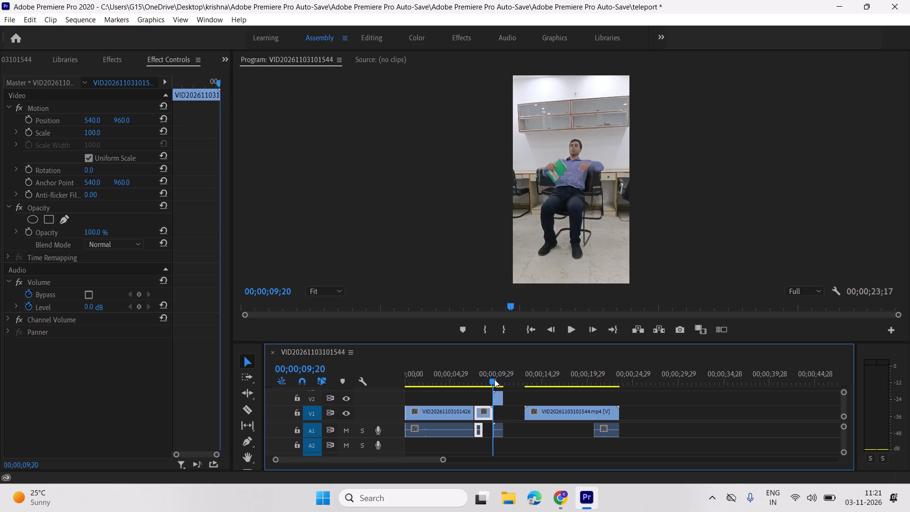
pyautogui.press('space')
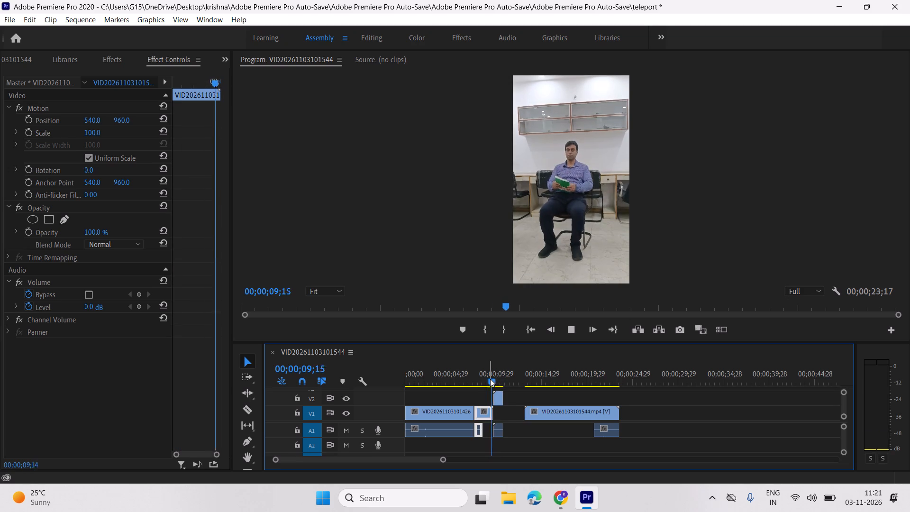
pyautogui.press('space')
pyautogui.click(494, 380)
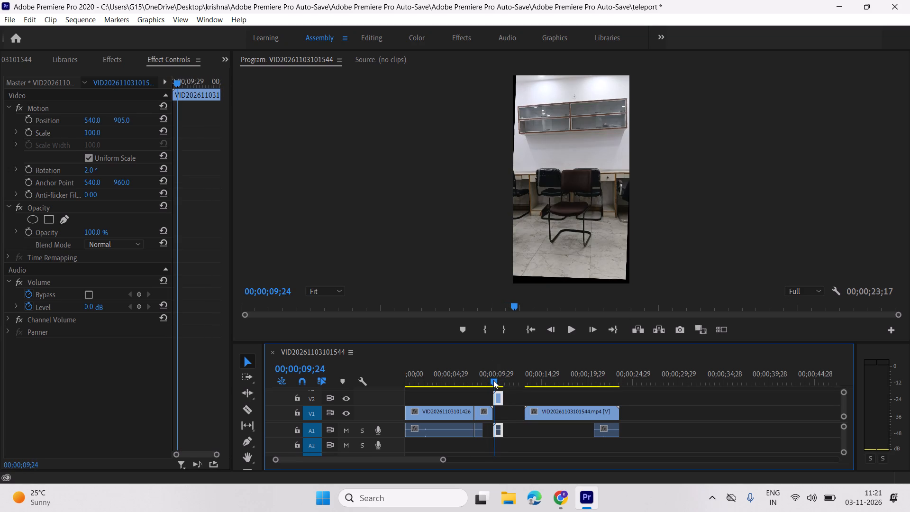
pyautogui.moveTo(89, 132); pyautogui.dragTo(94, 132)
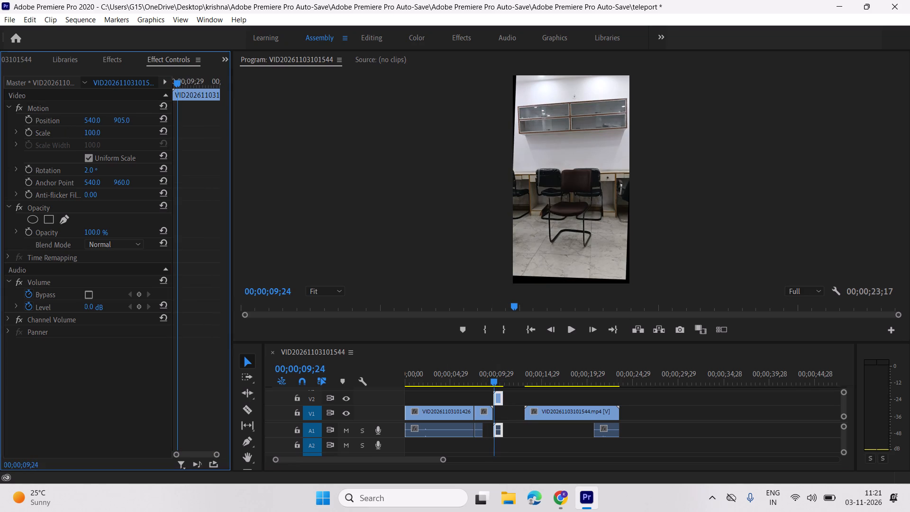
pyautogui.moveTo(94, 132); pyautogui.dragTo(109, 136)
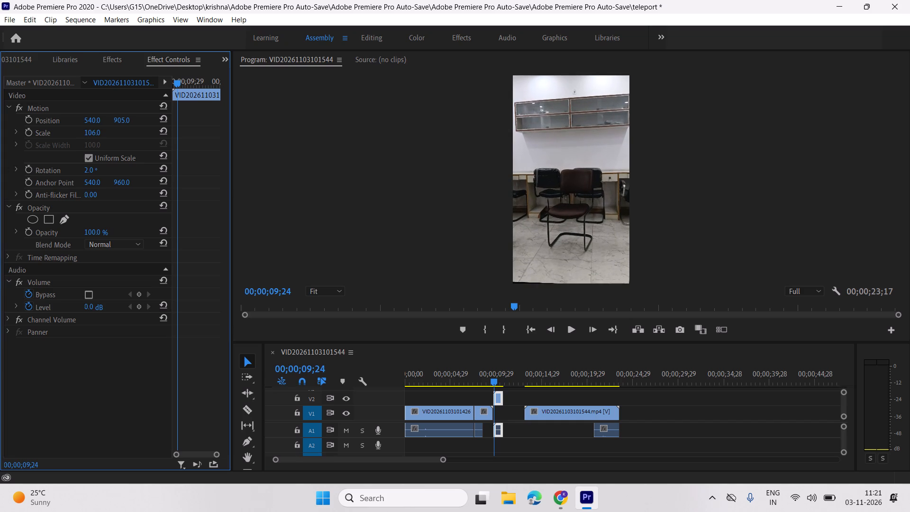
pyautogui.moveTo(109, 136); pyautogui.dragTo(111, 137)
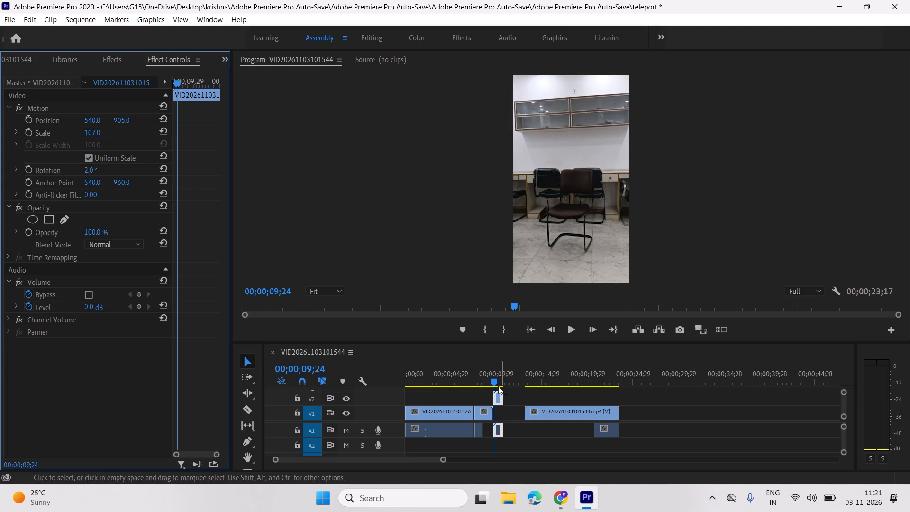
# Set the scale of the second V1 segment, the seated-man shot, to 109.
pyautogui.click(492, 382)
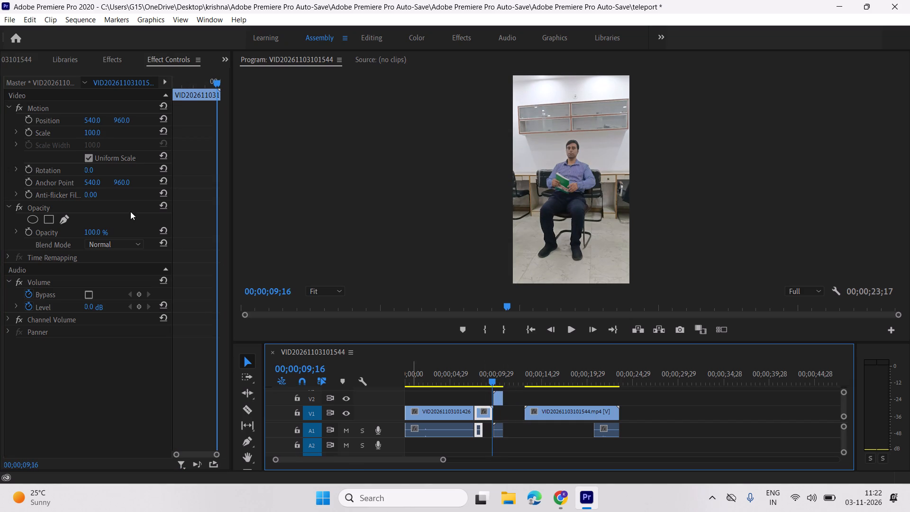
pyautogui.moveTo(92, 133); pyautogui.dragTo(98, 133)
# Play back the cut from the seated man to the empty room to check how well the framing matches.
pyautogui.press('space')
pyautogui.press('space')
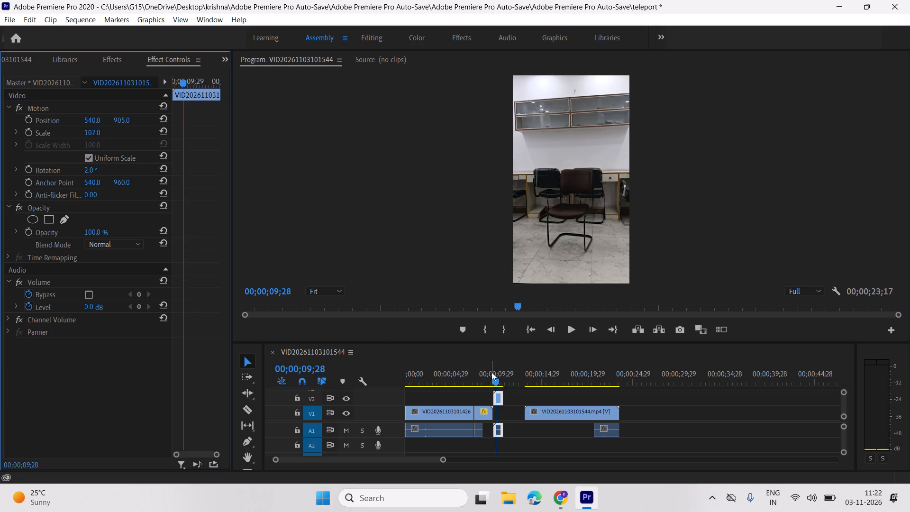
pyautogui.moveTo(495, 377); pyautogui.dragTo(493, 378)
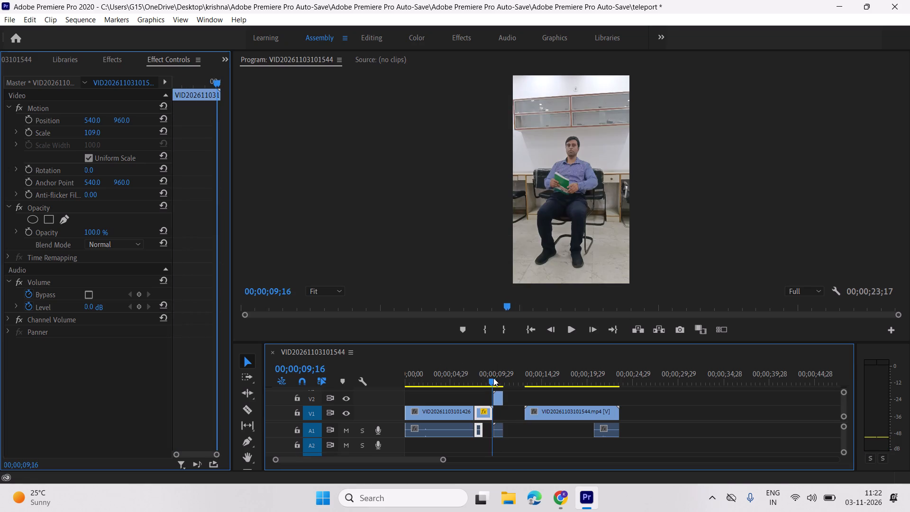
pyautogui.moveTo(493, 378); pyautogui.dragTo(483, 377)
pyautogui.press('space')
pyautogui.press('space')
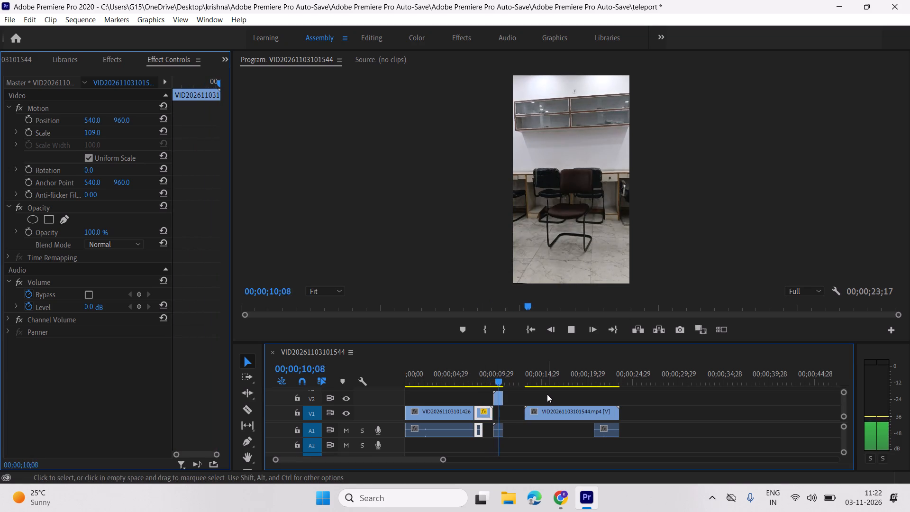
pyautogui.press('space')
pyautogui.moveTo(500, 379); pyautogui.dragTo(499, 378)
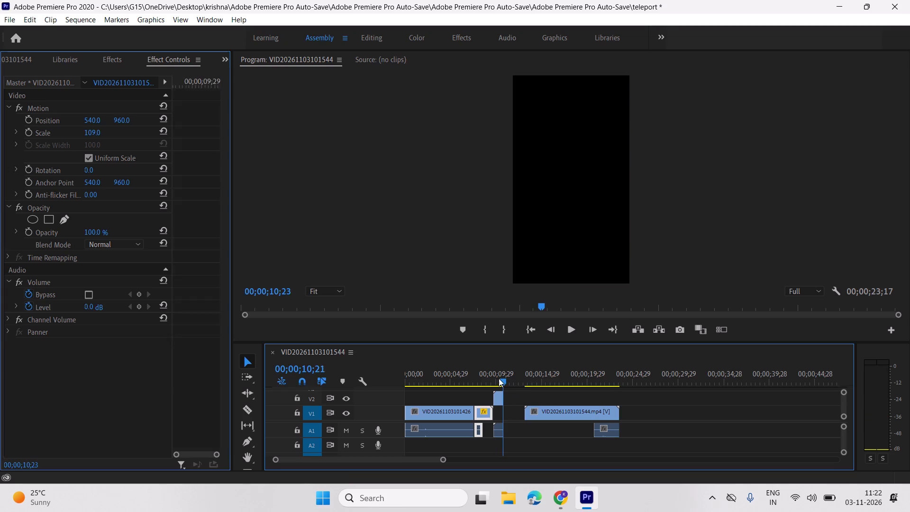
# Replay the cut from the seated man to the empty room.
pyautogui.moveTo(499, 378); pyautogui.dragTo(490, 378)
pyautogui.press('space')
pyautogui.press('space')
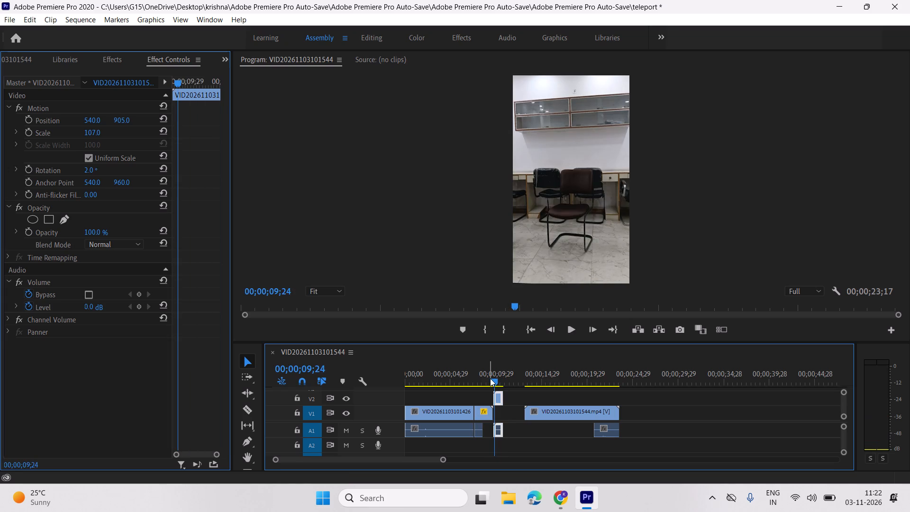
pyautogui.click(492, 379)
# Switch to the Chrome tutorial and replay its opening seconds to study how the smoke appears at the moment the jumping man vanishes.
pyautogui.click(557, 510)
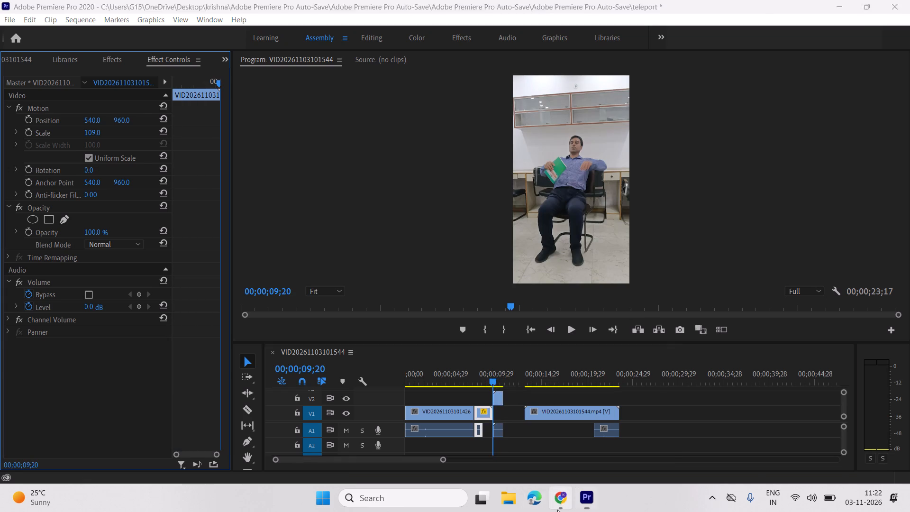
pyautogui.moveTo(28, 406); pyautogui.dragTo(0, 411)
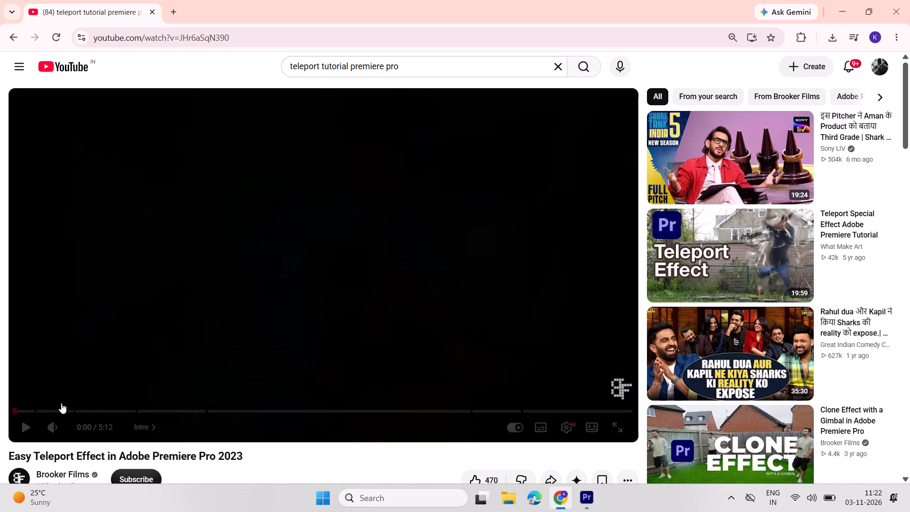
pyautogui.press('space')
pyautogui.press('space')
pyautogui.press('space')
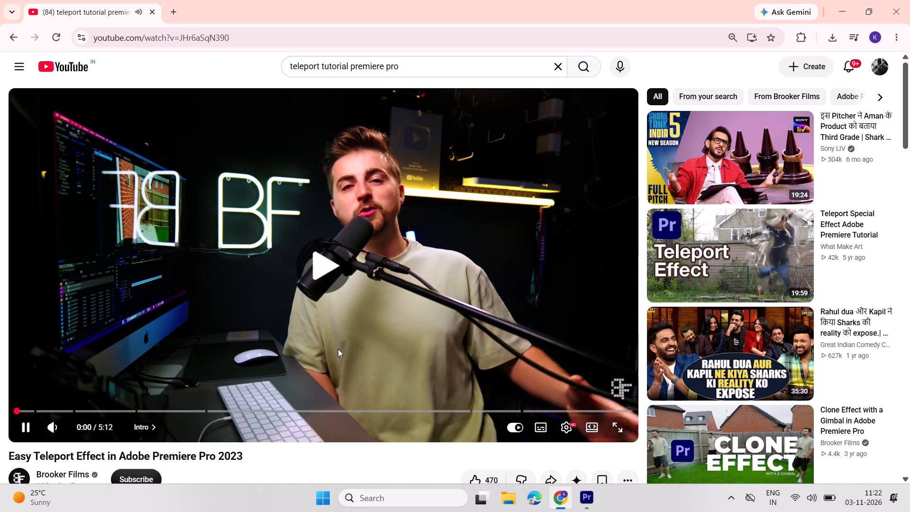
pyautogui.press('Right')
pyautogui.press('Left')
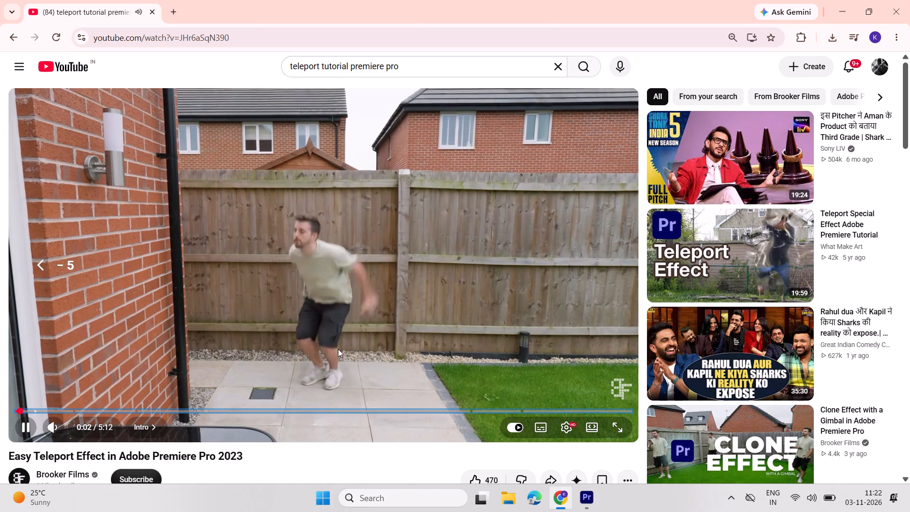
pyautogui.press('space')
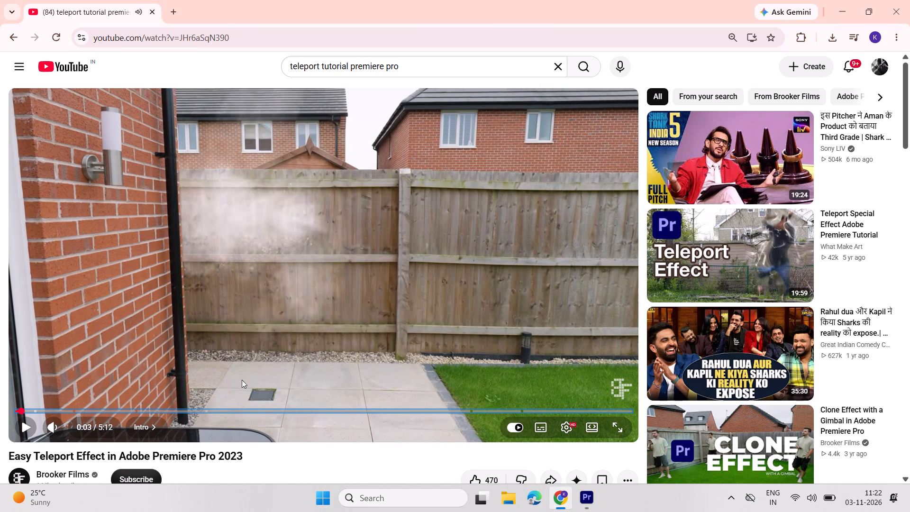
pyautogui.click(21, 409)
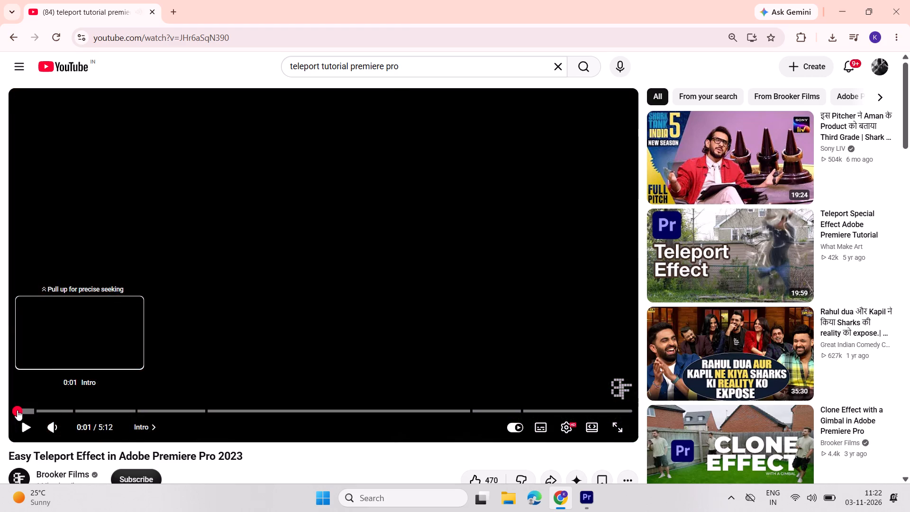
pyautogui.press('space')
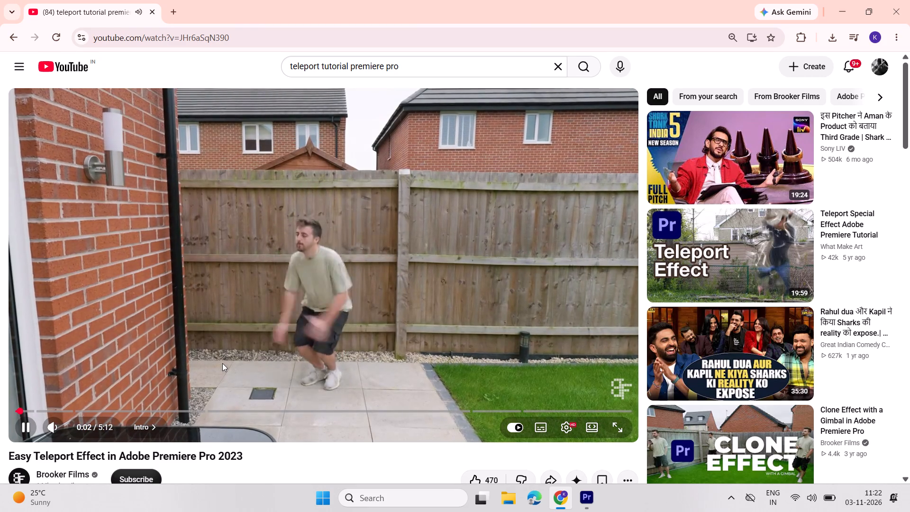
pyautogui.press('space')
pyautogui.press('space')
pyautogui.press('space')
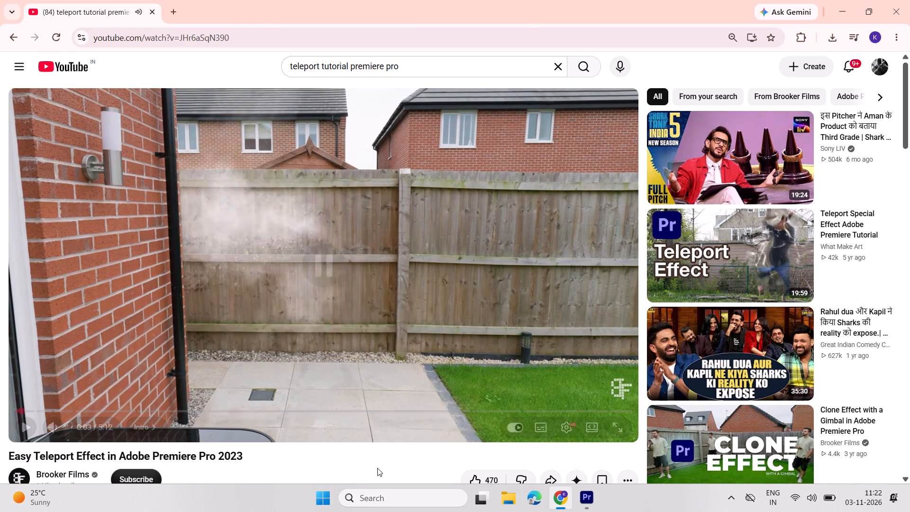
# Return to Premiere Pro and replay the cut from the seated man to the empty room.
pyautogui.click(591, 492)
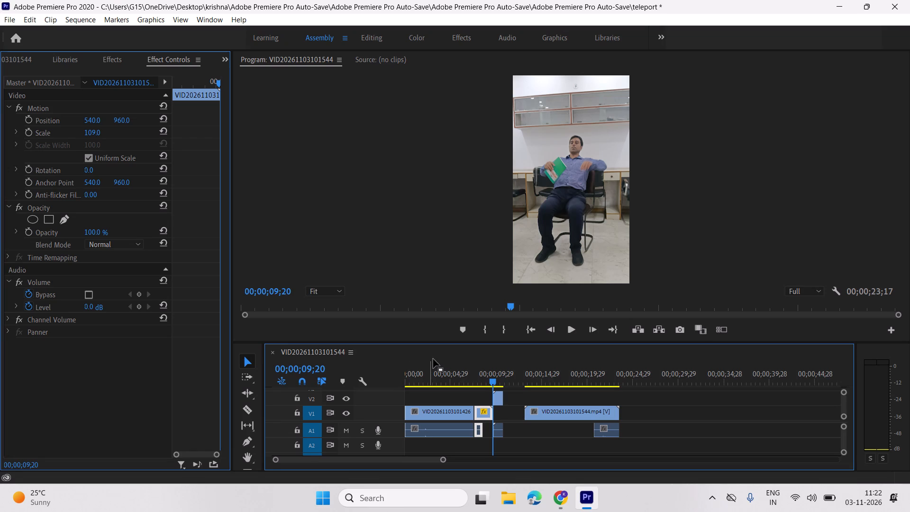
pyautogui.press('space')
pyautogui.press('space')
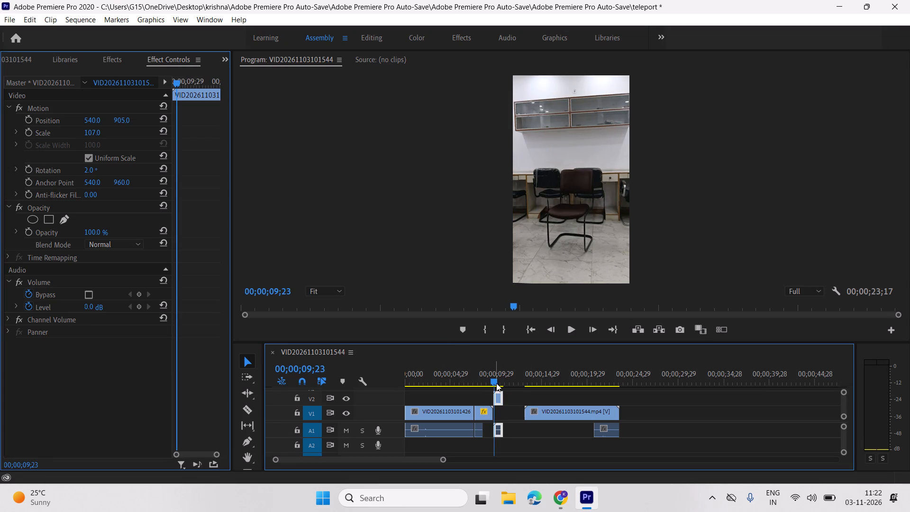
pyautogui.click(494, 380)
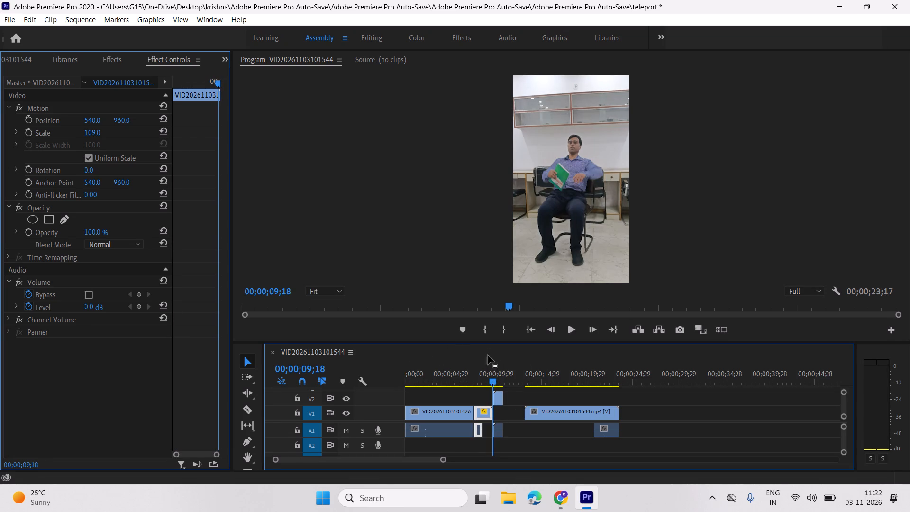
# Enlarge the timeline area and import FootageCrate-Dust_Aerial_Hit_2-LQ from Downloads into the project.
pyautogui.moveTo(488, 342); pyautogui.dragTo(493, 299)
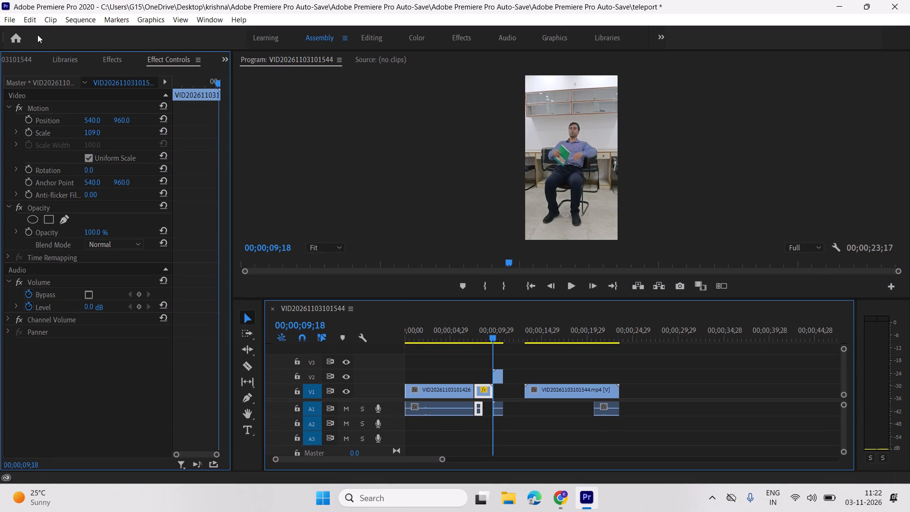
pyautogui.scroll(8, 37, 58)
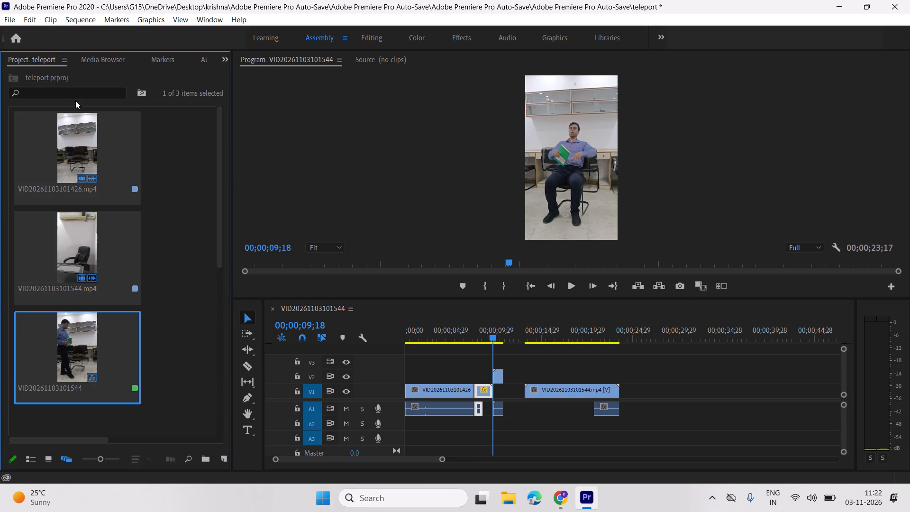
pyautogui.doubleClick(170, 190)
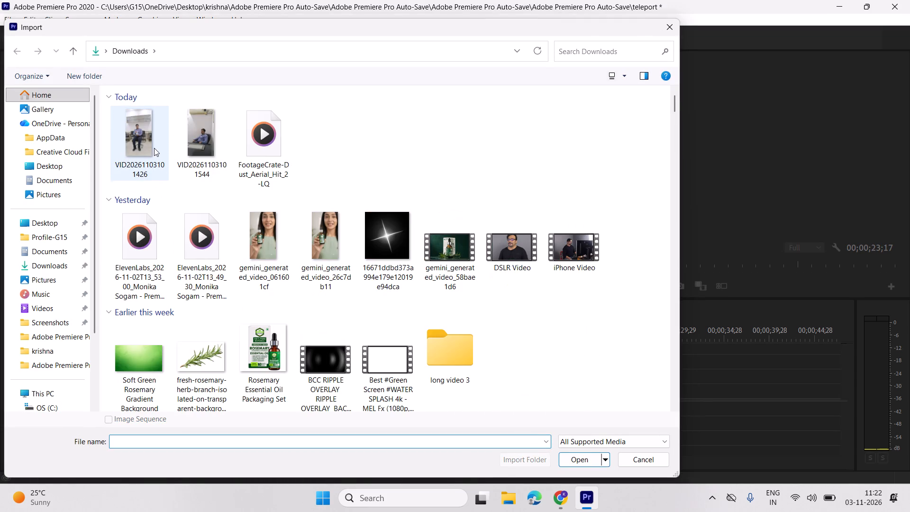
pyautogui.click(249, 154)
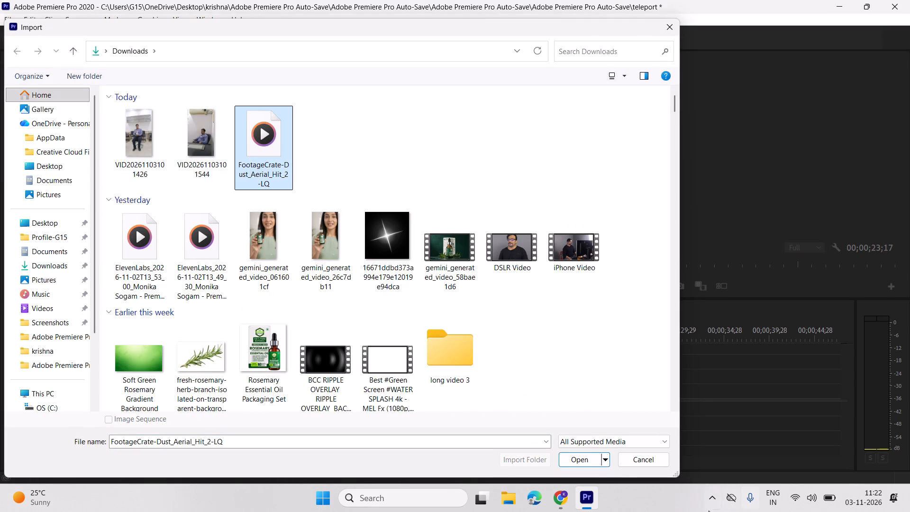
pyautogui.click(589, 461)
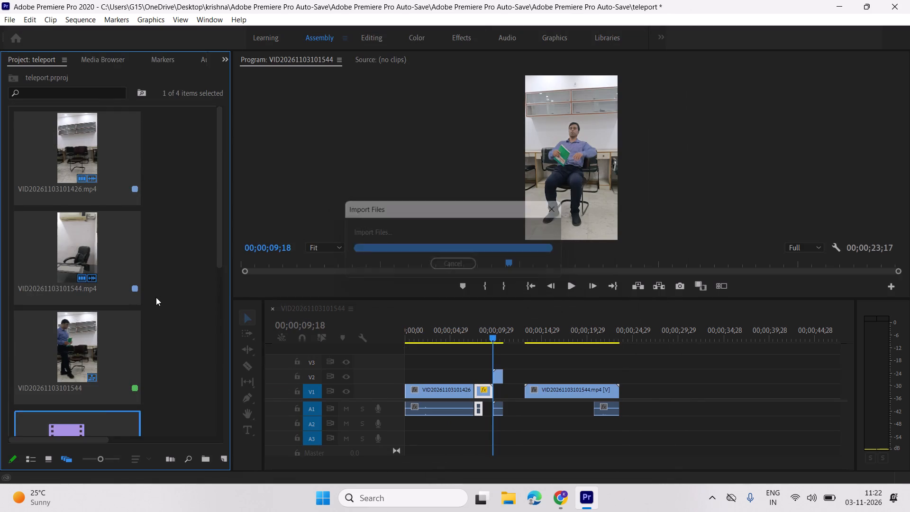
# Place the dust clip on V3 at the cut to the empty room and play it back.
pyautogui.scroll(-2, 156, 297)
pyautogui.moveTo(91, 256); pyautogui.dragTo(473, 355)
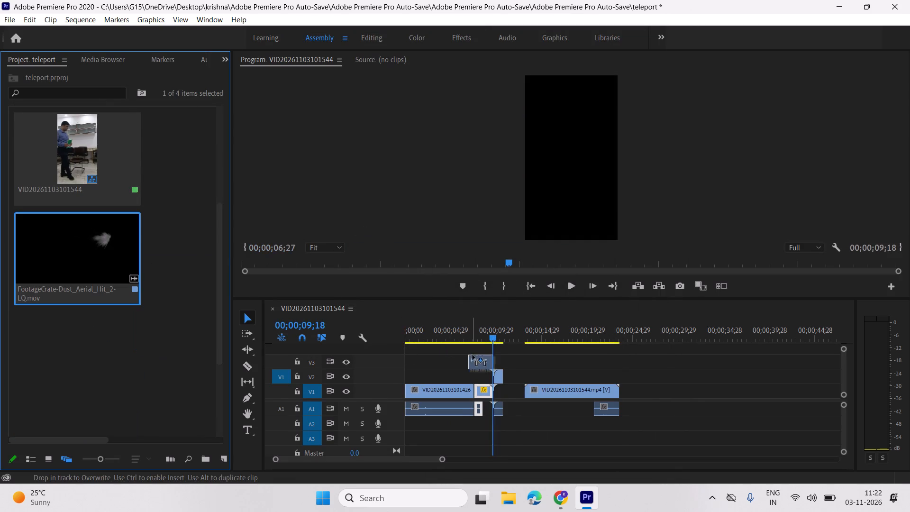
pyautogui.moveTo(473, 355); pyautogui.dragTo(490, 358)
pyautogui.press('space')
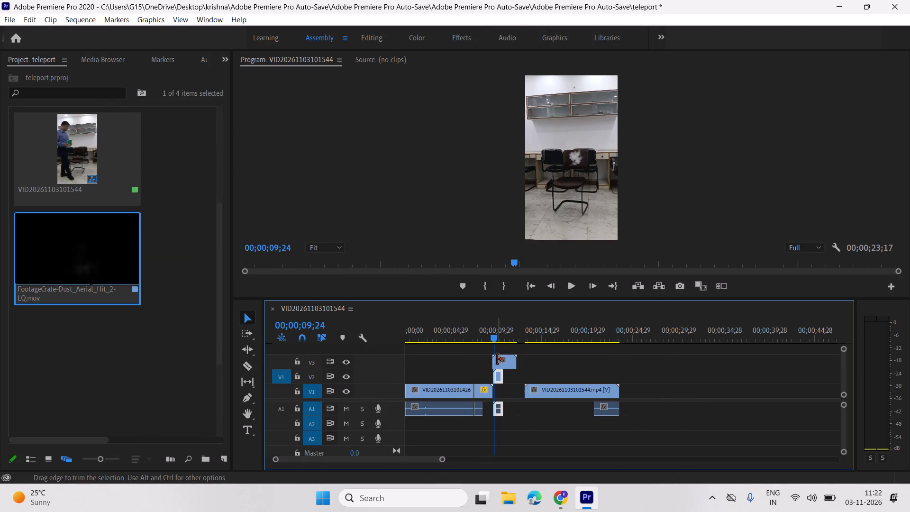
pyautogui.press('space')
pyautogui.press('space')
pyautogui.press('space')
pyautogui.press('space')
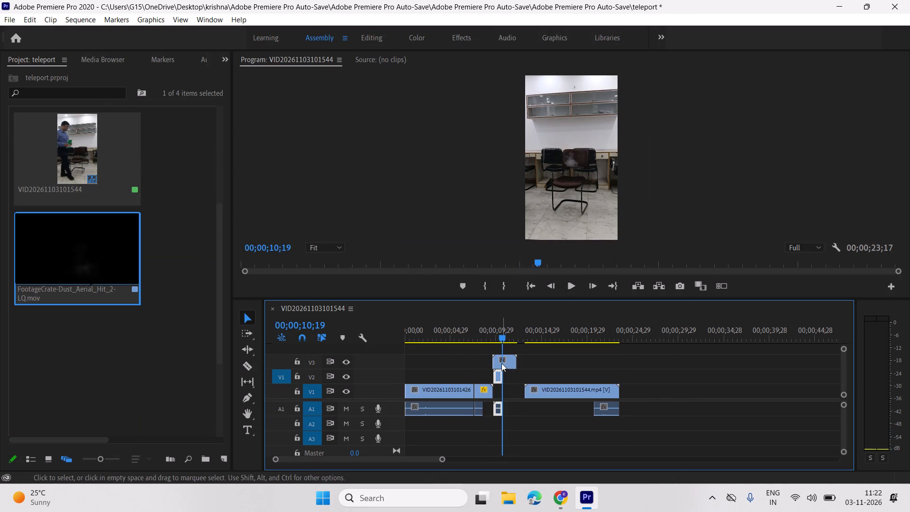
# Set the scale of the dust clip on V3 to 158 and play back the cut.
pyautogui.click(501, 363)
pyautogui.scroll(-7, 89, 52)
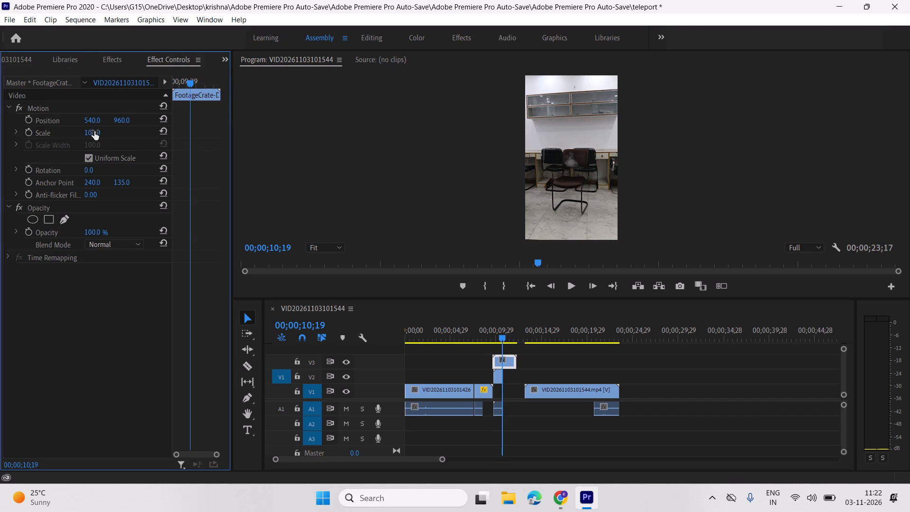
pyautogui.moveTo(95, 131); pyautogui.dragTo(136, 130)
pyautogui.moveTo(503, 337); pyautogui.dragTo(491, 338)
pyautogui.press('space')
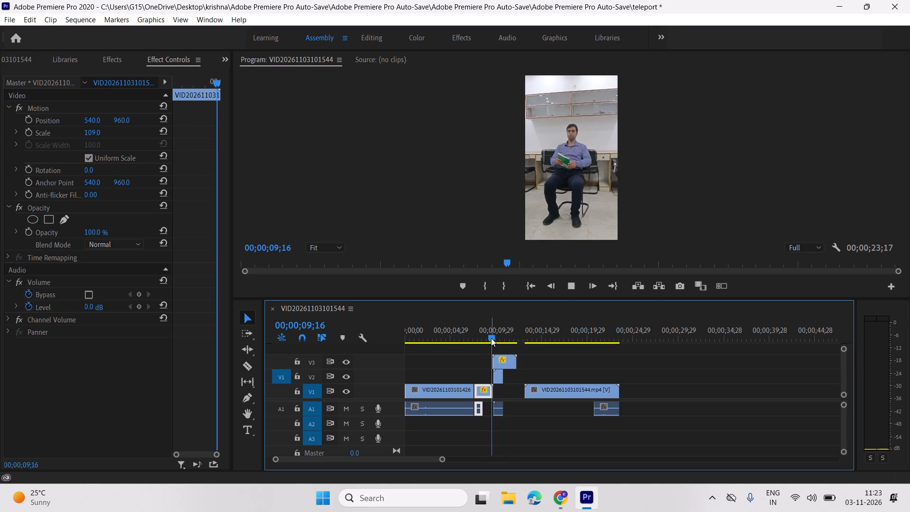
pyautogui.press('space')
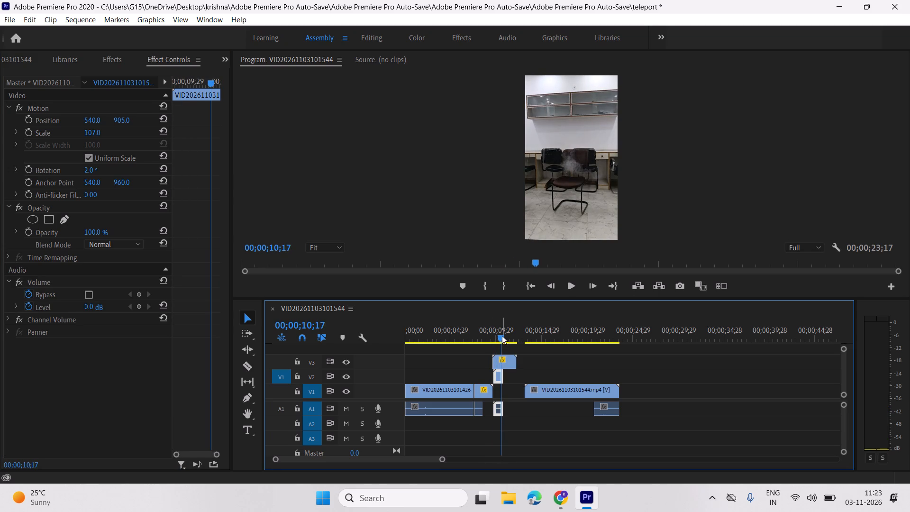
# Shift the dust clip on V3 slightly later so it starts together with the empty-room clip on V2, and check it in playback.
pyautogui.moveTo(501, 336); pyautogui.dragTo(493, 335)
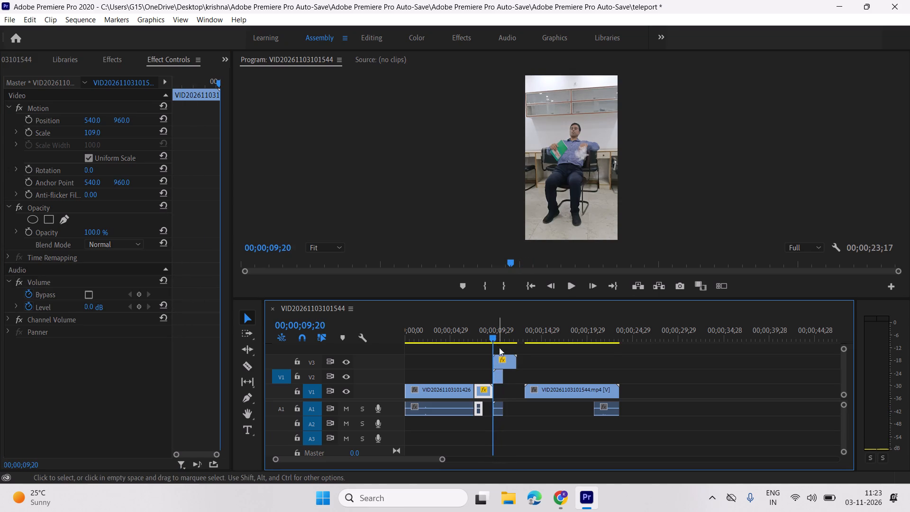
pyautogui.click(500, 357)
pyautogui.press('=')
pyautogui.press('=')
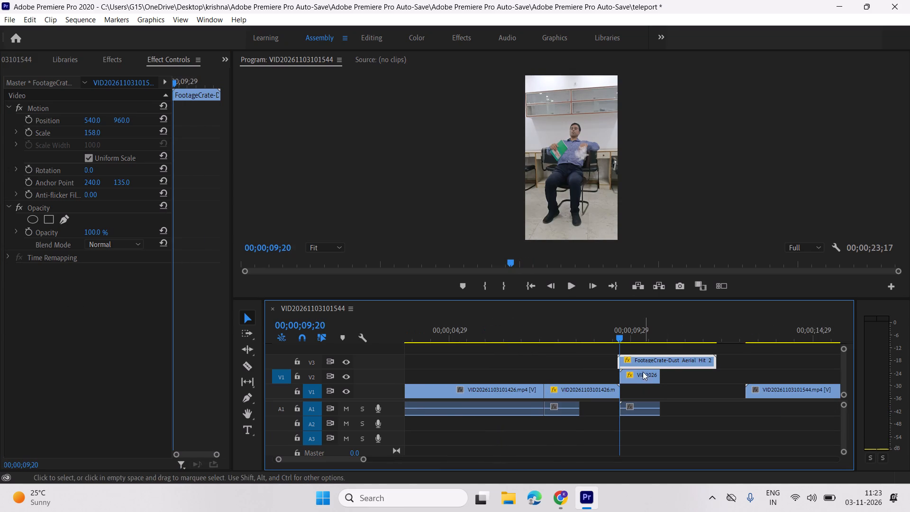
pyautogui.moveTo(636, 363); pyautogui.dragTo(643, 365)
pyautogui.press('space')
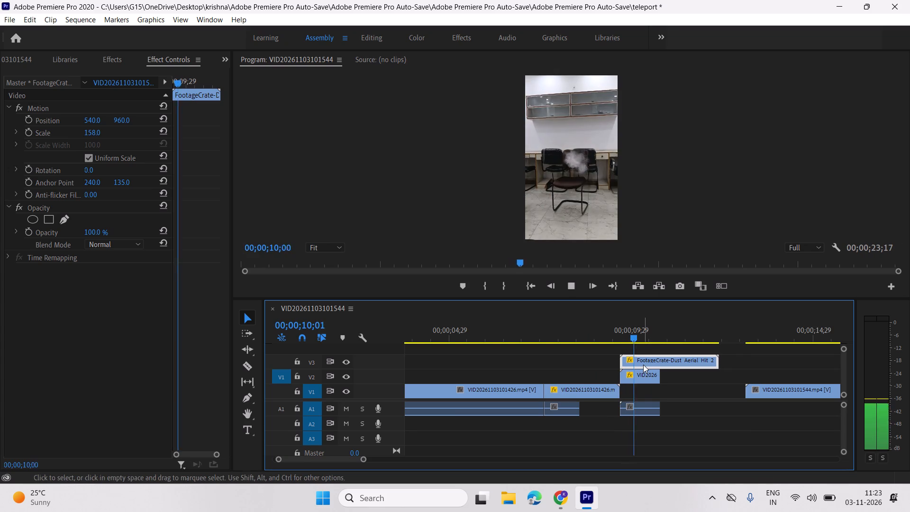
pyautogui.press('space')
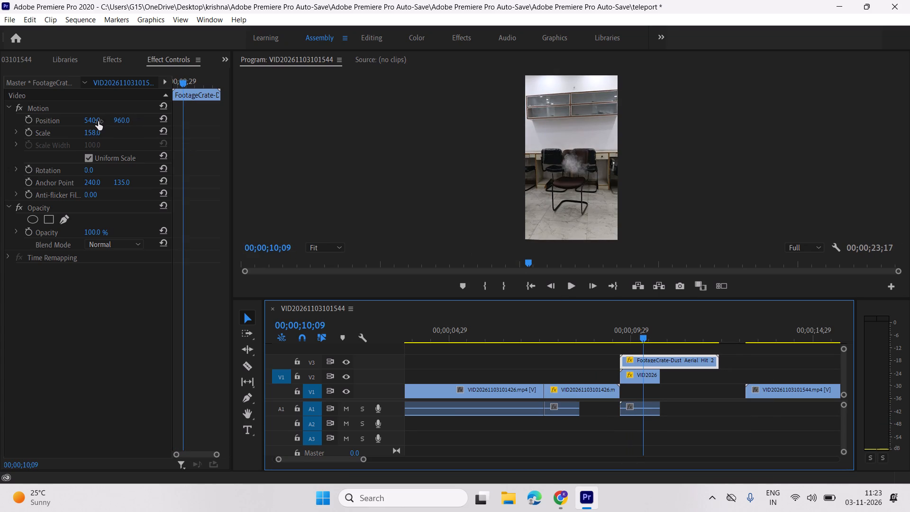
# Set the dust clip's position to 327, 919.
pyautogui.moveTo(96, 121); pyautogui.dragTo(62, 118)
pyautogui.moveTo(121, 121); pyautogui.dragTo(113, 123)
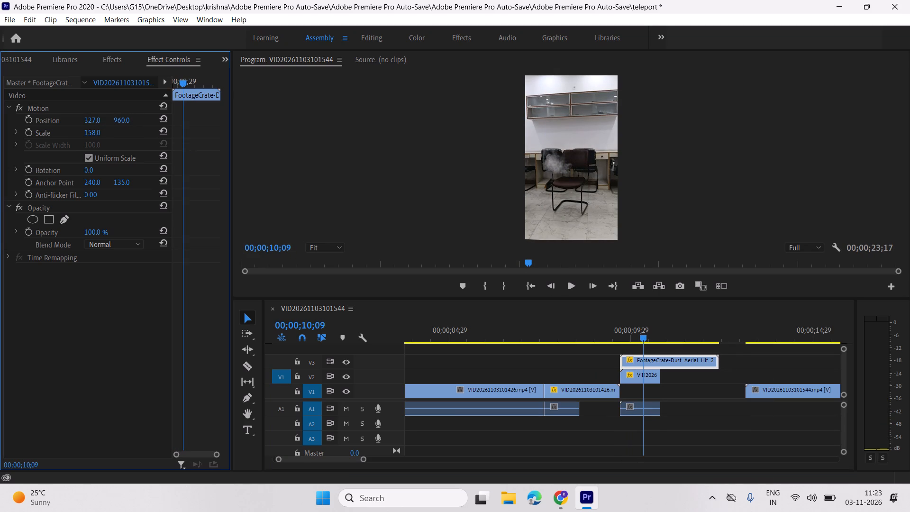
pyautogui.moveTo(113, 123); pyautogui.dragTo(79, 129)
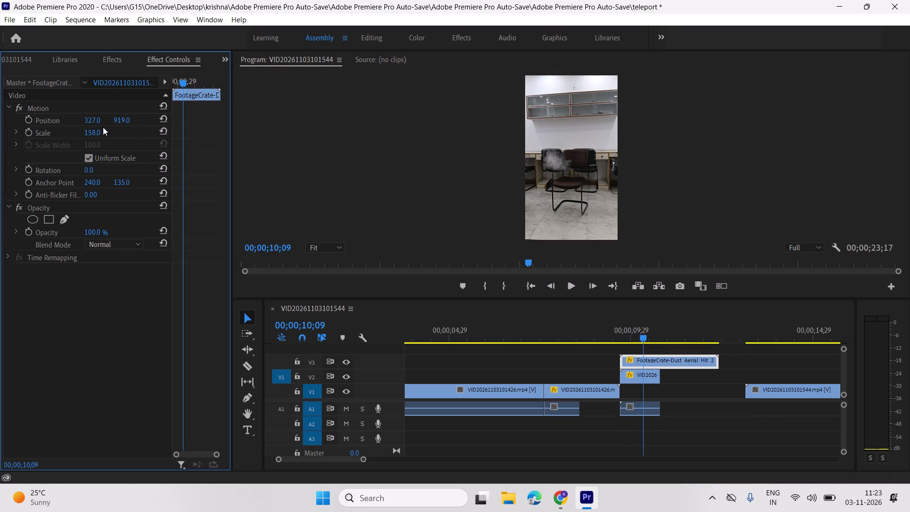
# Set the dust clip's scale to 195 and open its horizontal position value for editing.
pyautogui.moveTo(96, 131); pyautogui.dragTo(120, 128)
pyautogui.moveTo(90, 120); pyautogui.dragTo(87, 120)
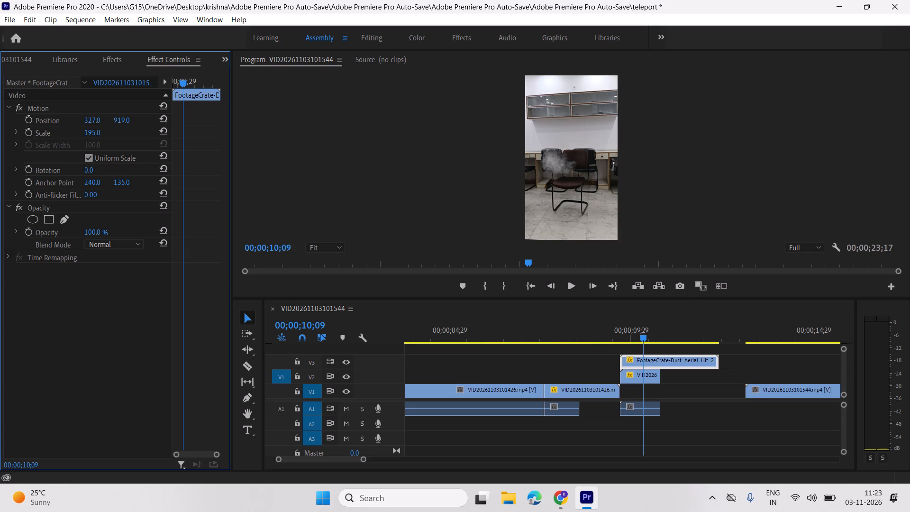
pyautogui.moveTo(87, 120); pyautogui.dragTo(81, 121)
# Play back the sequence from the end of the first seated-man segment on V1 into the second segment.
pyautogui.press('space')
pyautogui.press('space')
pyautogui.press('space')
pyautogui.click(566, 283)
pyautogui.press('space')
pyautogui.moveTo(655, 334); pyautogui.dragTo(589, 339)
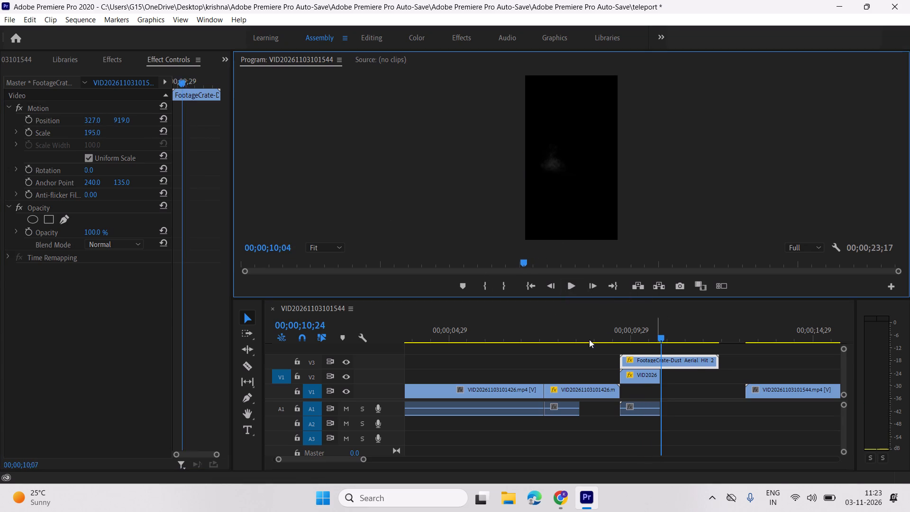
pyautogui.moveTo(589, 339); pyautogui.dragTo(519, 347)
pyautogui.press('space')
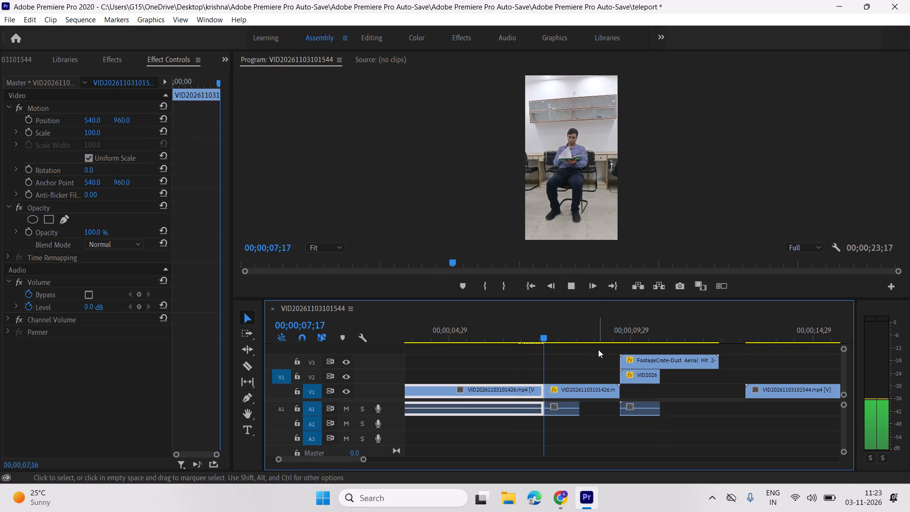
pyautogui.press('space')
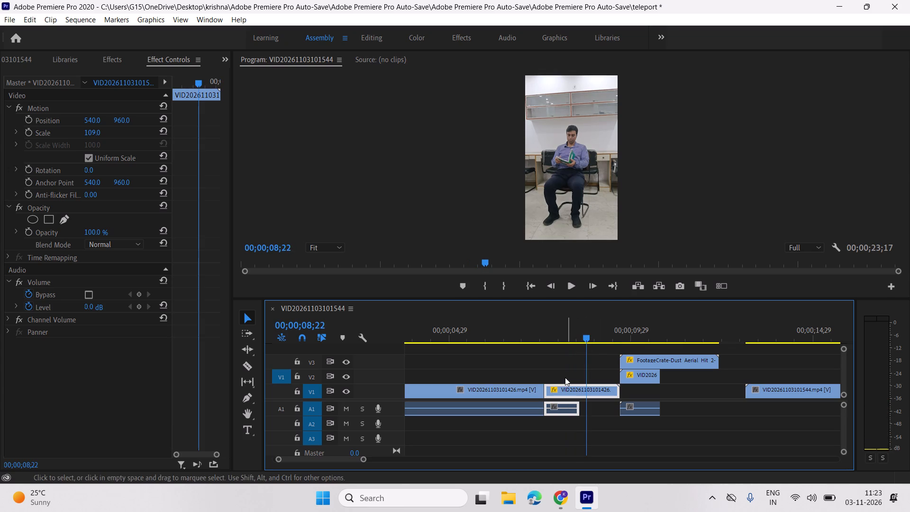
# Set the first seated-man segment's scale on V1 to 109, matching the second segment, and play back through the cut.
pyautogui.click(88, 132)
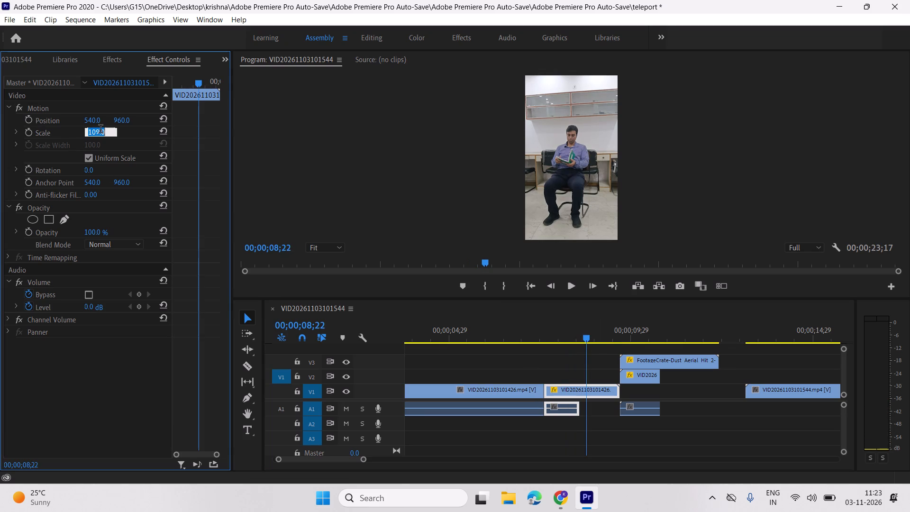
pyautogui.hotkey('ctrl', 'c')
pyautogui.click(456, 384)
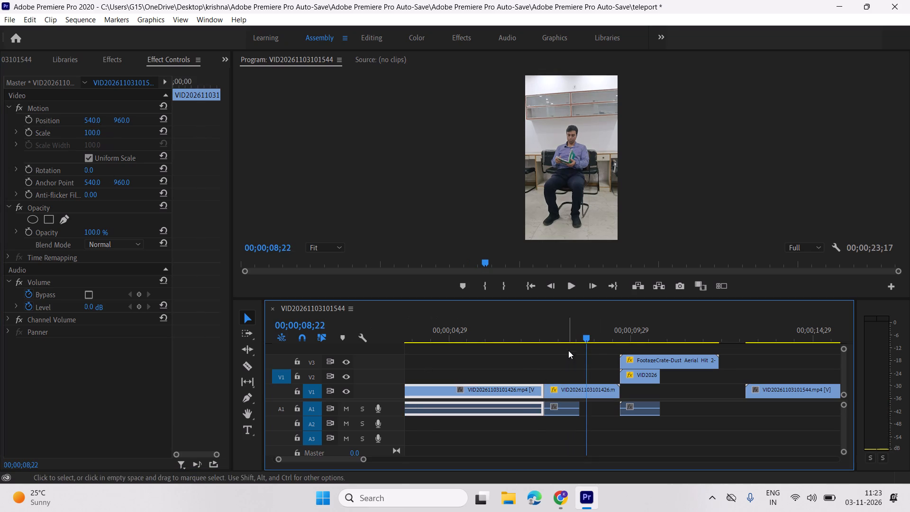
pyautogui.click(98, 131)
pyautogui.hotkey('ctrl', 'v')
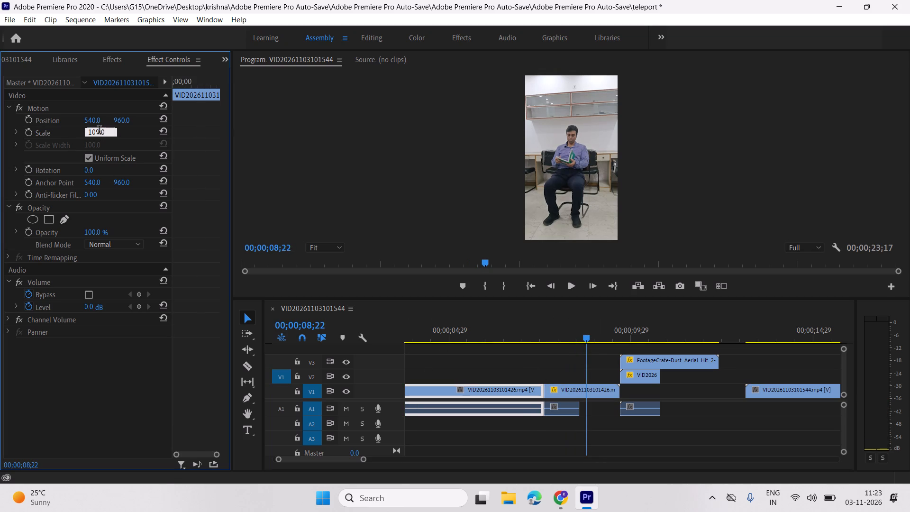
pyautogui.press('Return')
pyautogui.moveTo(582, 335); pyautogui.dragTo(564, 336)
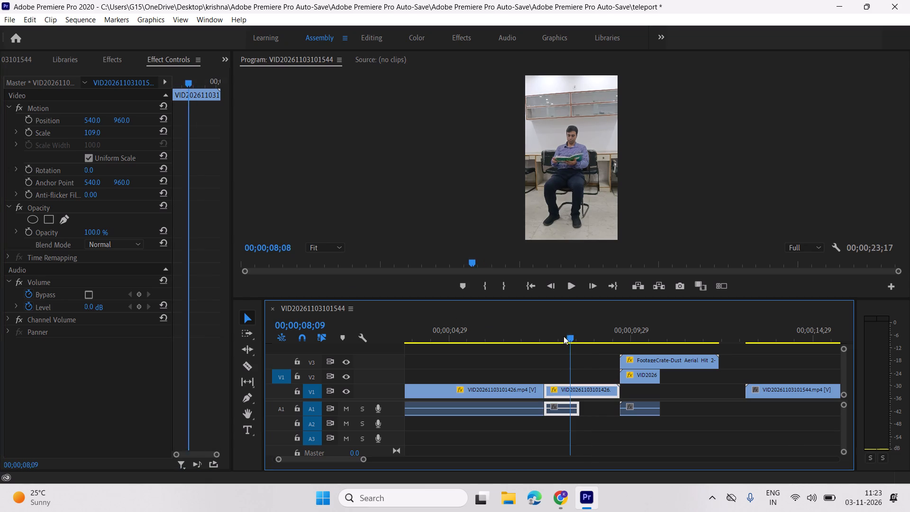
pyautogui.moveTo(564, 336); pyautogui.dragTo(532, 339)
pyautogui.press('space')
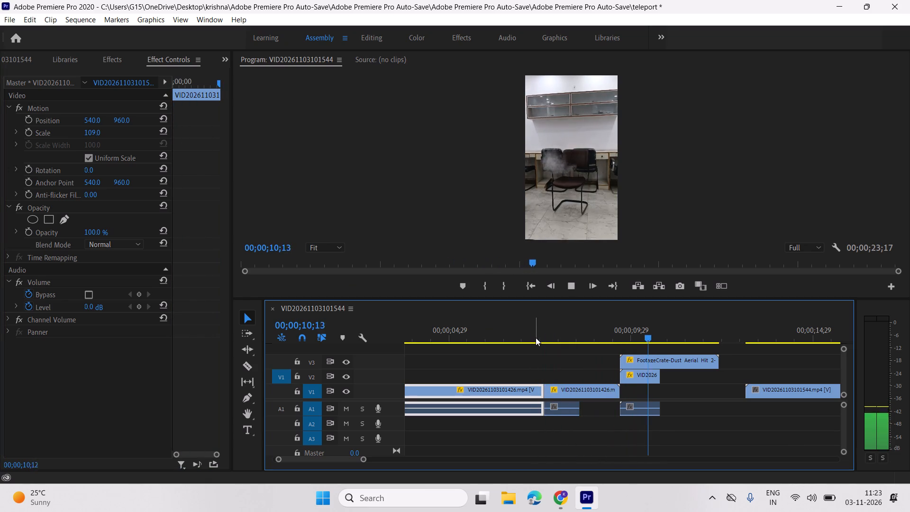
pyautogui.press('space')
# Set the speed of the dust clip on V3 to 140% and check the effect in playback.
pyautogui.moveTo(653, 335); pyautogui.dragTo(631, 335)
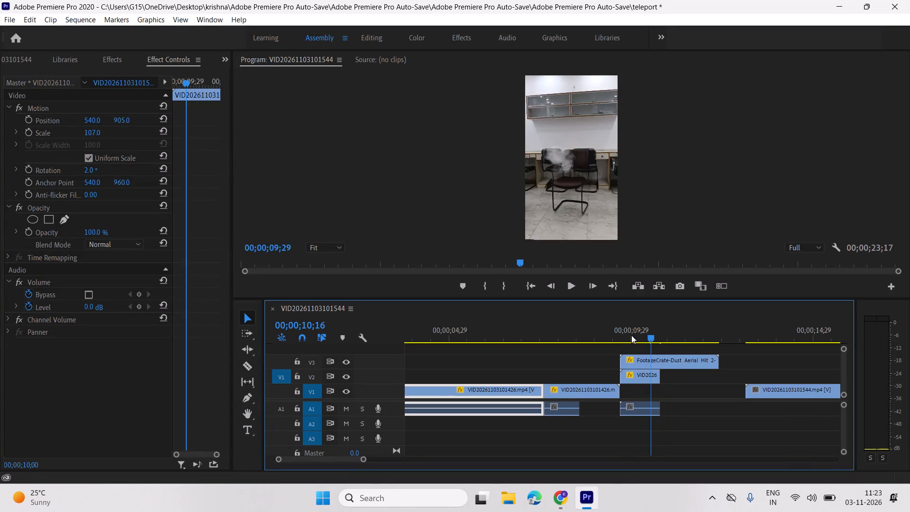
pyautogui.moveTo(631, 335); pyautogui.dragTo(619, 337)
pyautogui.press('space')
pyautogui.press('space')
pyautogui.click(647, 366)
pyautogui.rightClick(647, 366)
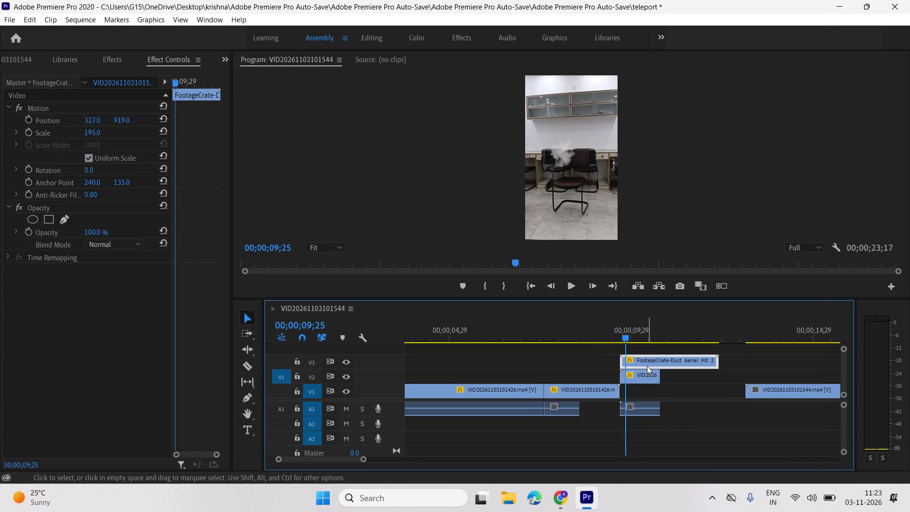
pyautogui.click(680, 333)
pyautogui.press('1')
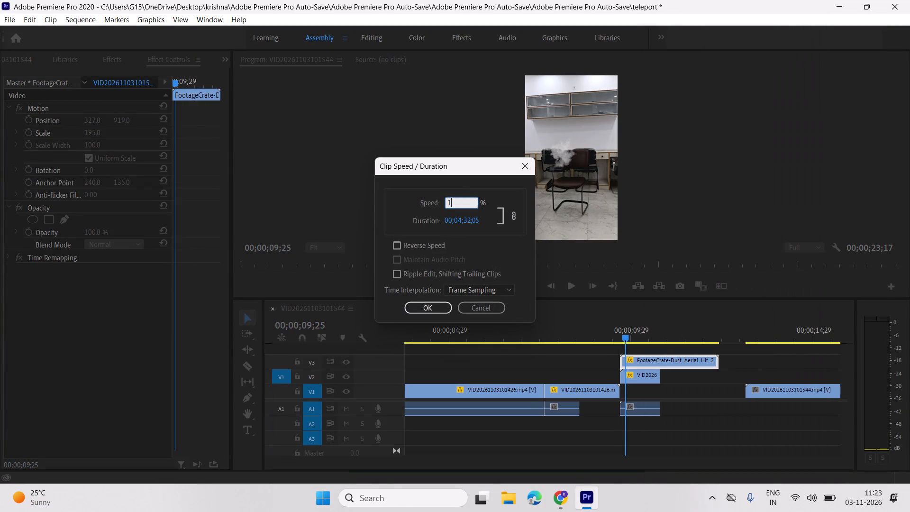
pyautogui.press('4')
pyautogui.press('0')
pyautogui.press('Return')
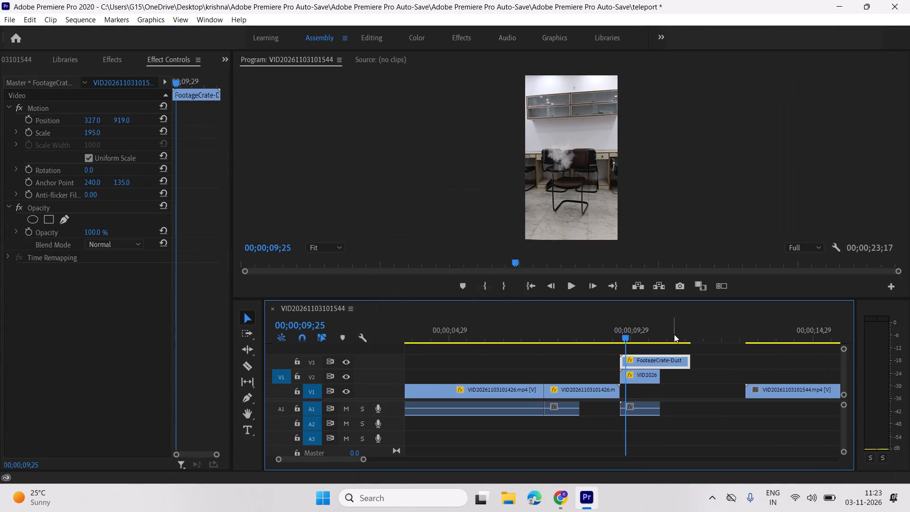
pyautogui.press('space')
pyautogui.press('space')
pyautogui.moveTo(638, 336); pyautogui.dragTo(602, 338)
pyautogui.press('space')
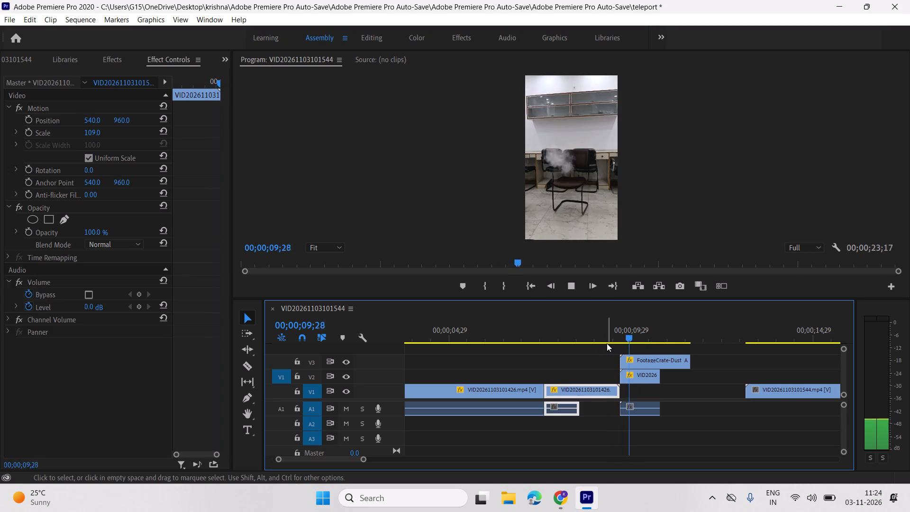
pyautogui.press('space')
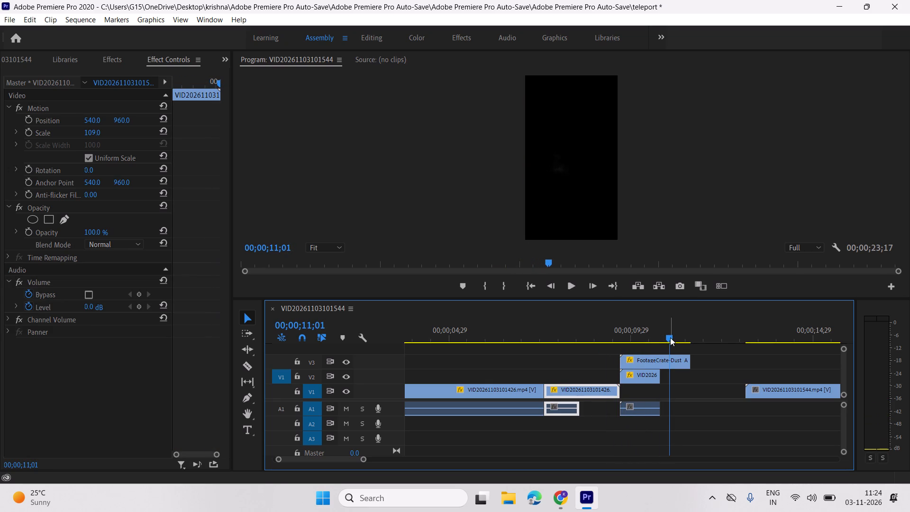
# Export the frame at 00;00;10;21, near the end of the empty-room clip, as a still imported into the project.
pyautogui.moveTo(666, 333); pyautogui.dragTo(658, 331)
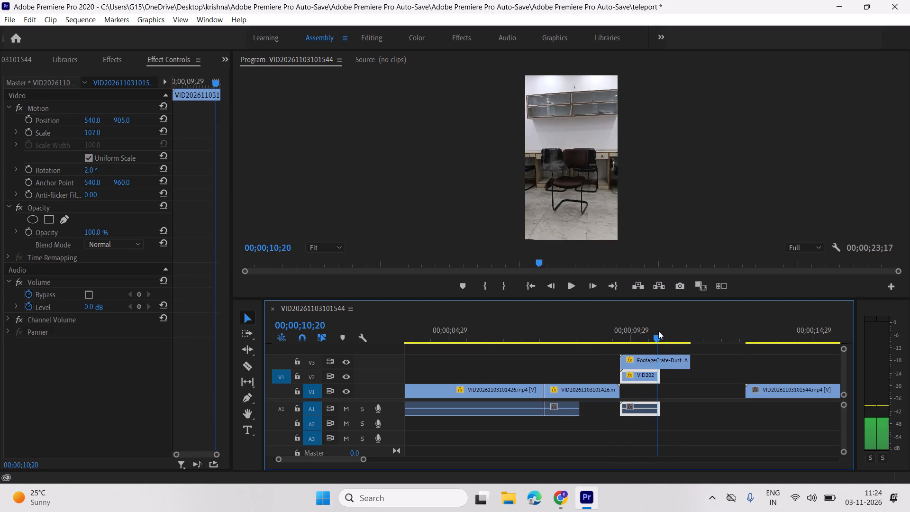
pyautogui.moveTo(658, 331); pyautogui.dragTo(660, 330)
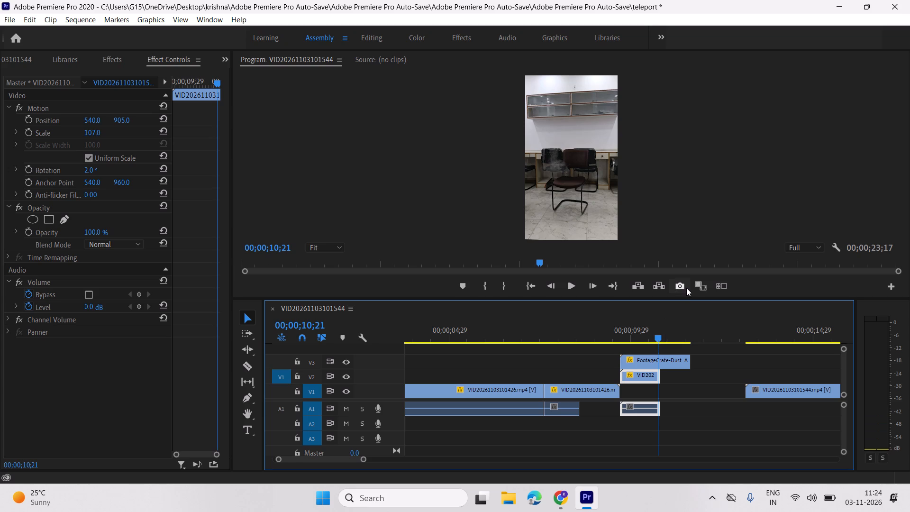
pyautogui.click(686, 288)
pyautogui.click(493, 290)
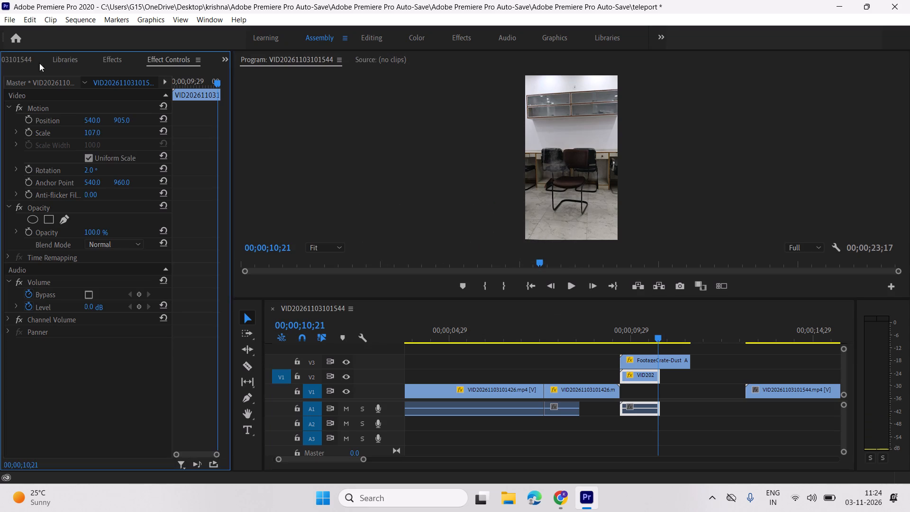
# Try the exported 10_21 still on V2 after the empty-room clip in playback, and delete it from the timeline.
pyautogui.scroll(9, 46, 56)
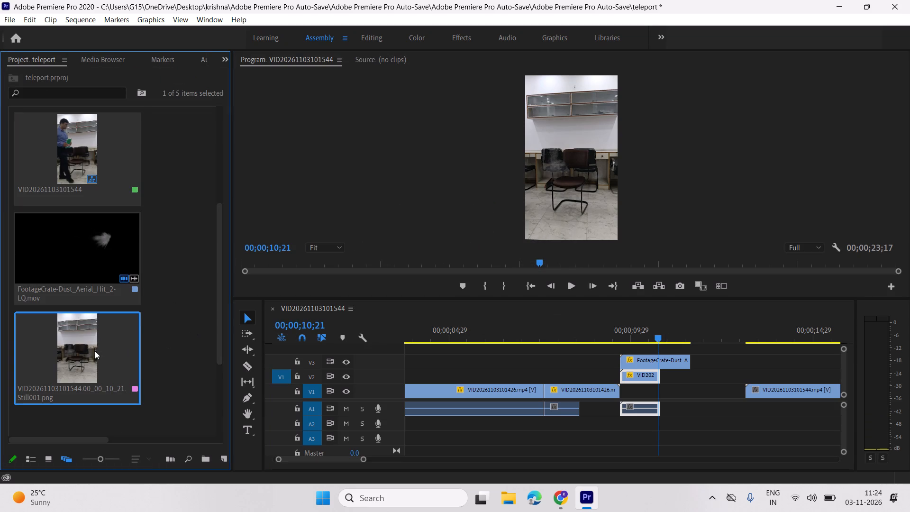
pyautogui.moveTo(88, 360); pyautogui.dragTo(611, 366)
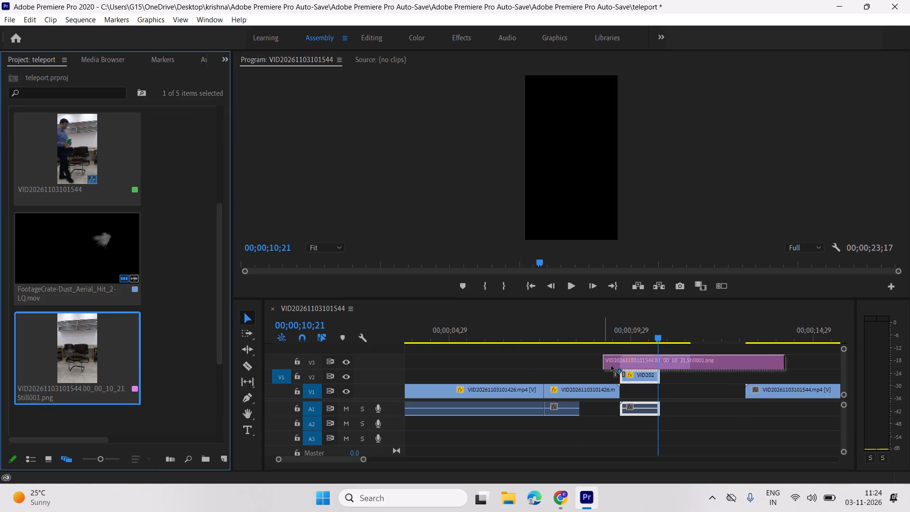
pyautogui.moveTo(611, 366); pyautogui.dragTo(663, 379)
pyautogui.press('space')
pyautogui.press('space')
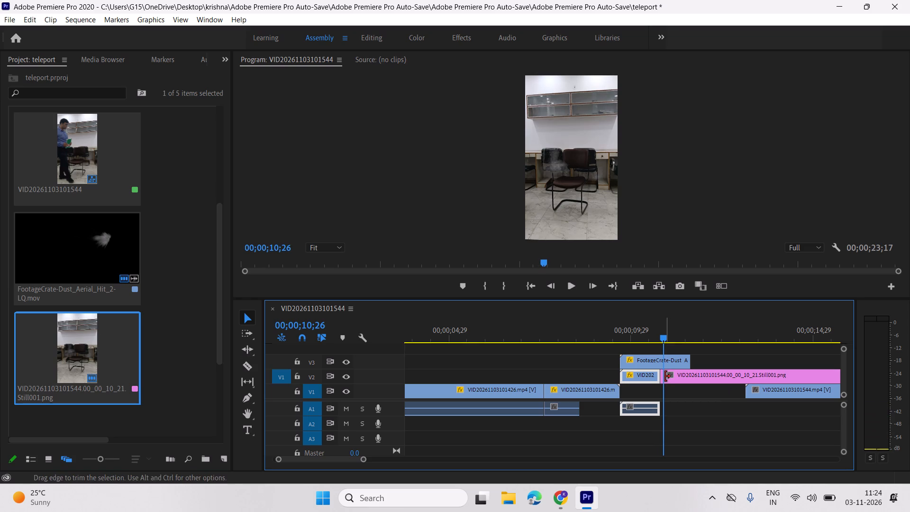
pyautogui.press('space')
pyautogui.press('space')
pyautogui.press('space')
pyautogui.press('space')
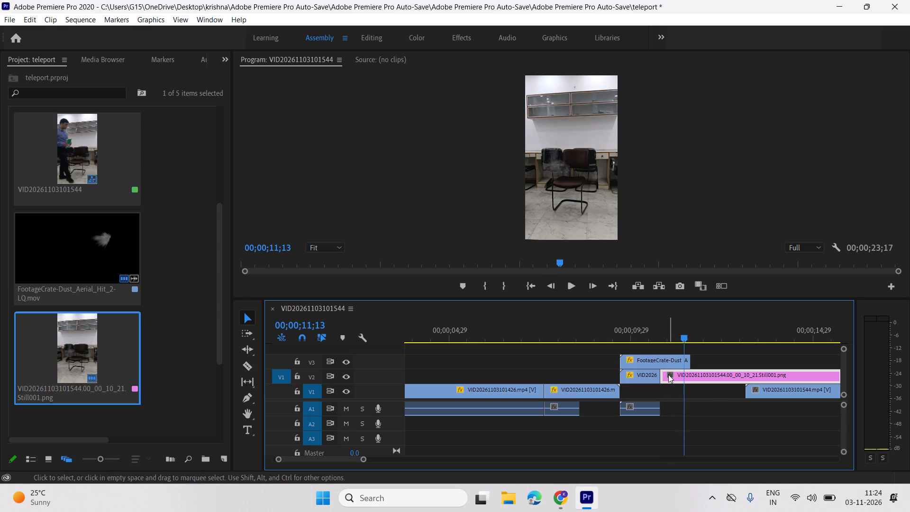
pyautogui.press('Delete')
# Hide track V3 and export the empty-room frame at 00;00;10;23 as a PNG still imported into the project.
pyautogui.click(677, 362)
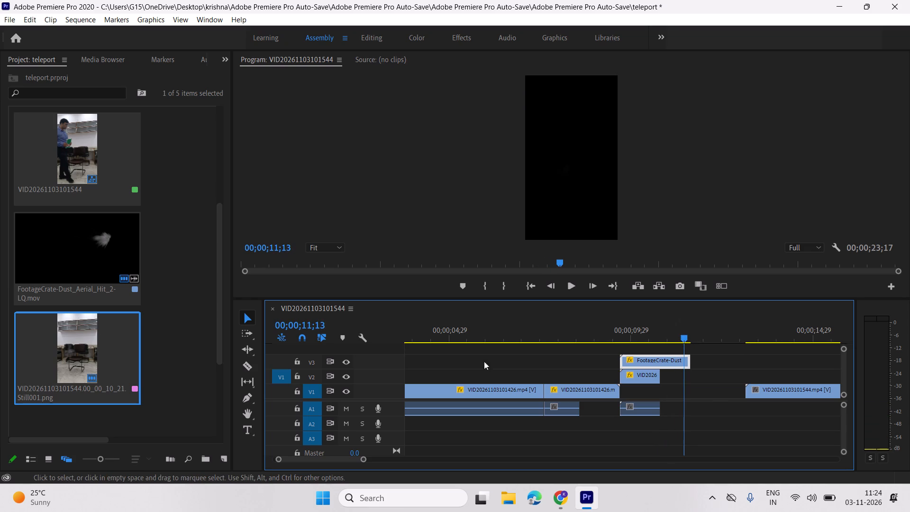
pyautogui.click(346, 359)
pyautogui.moveTo(682, 334); pyautogui.dragTo(665, 338)
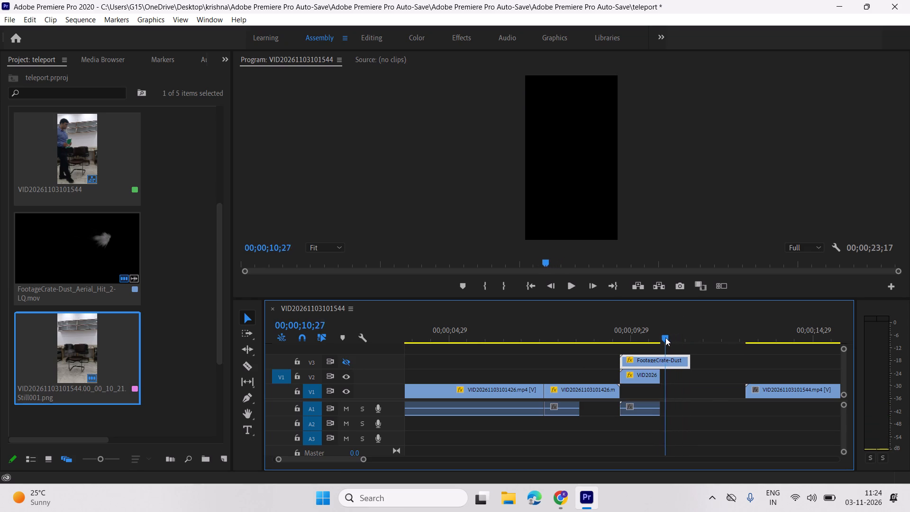
pyautogui.moveTo(665, 338); pyautogui.dragTo(661, 340)
pyautogui.click(652, 378)
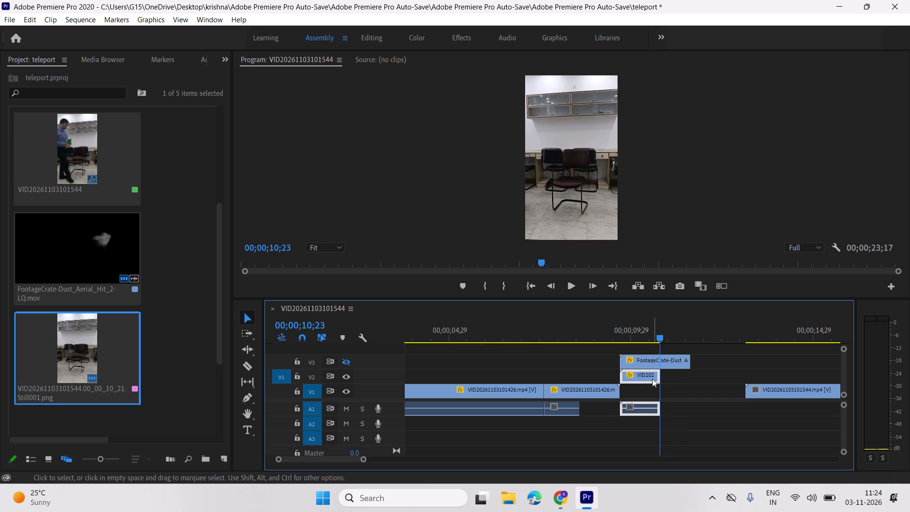
pyautogui.click(676, 287)
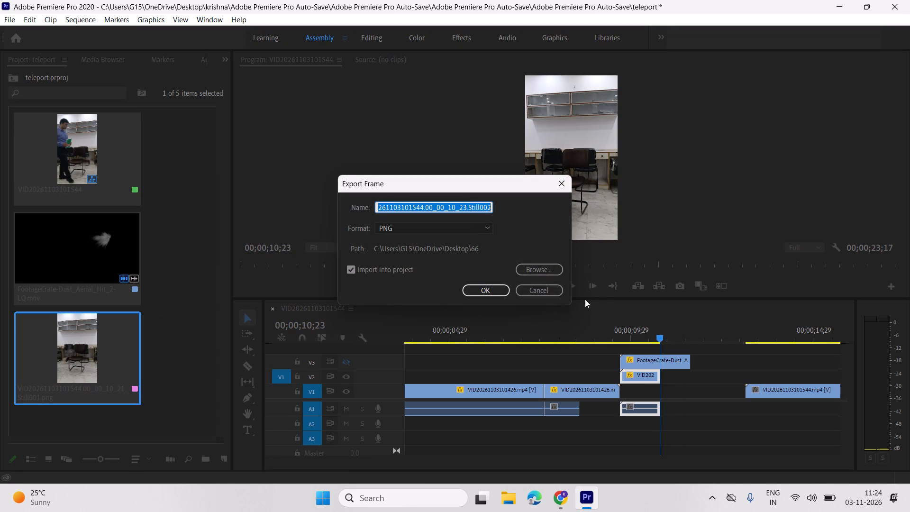
pyautogui.click(497, 291)
# Place the dust-free 10_23 still on V2 directly after the empty-room clip and show track V3 again.
pyautogui.scroll(-2, 172, 373)
pyautogui.moveTo(78, 309); pyautogui.dragTo(381, 334)
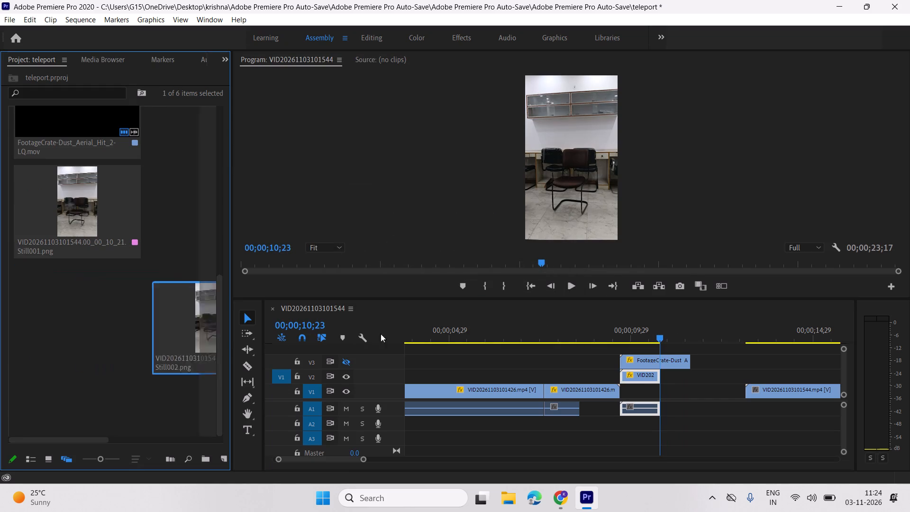
pyautogui.moveTo(381, 334); pyautogui.dragTo(656, 378)
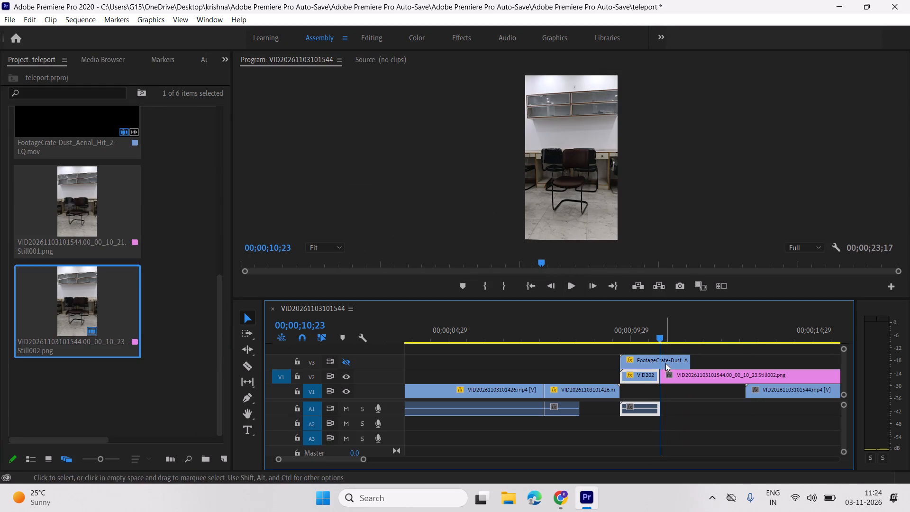
pyautogui.click(344, 362)
# Split the still on V2 at 00;00;12;01 and delete the part after the cut.
pyautogui.press('space')
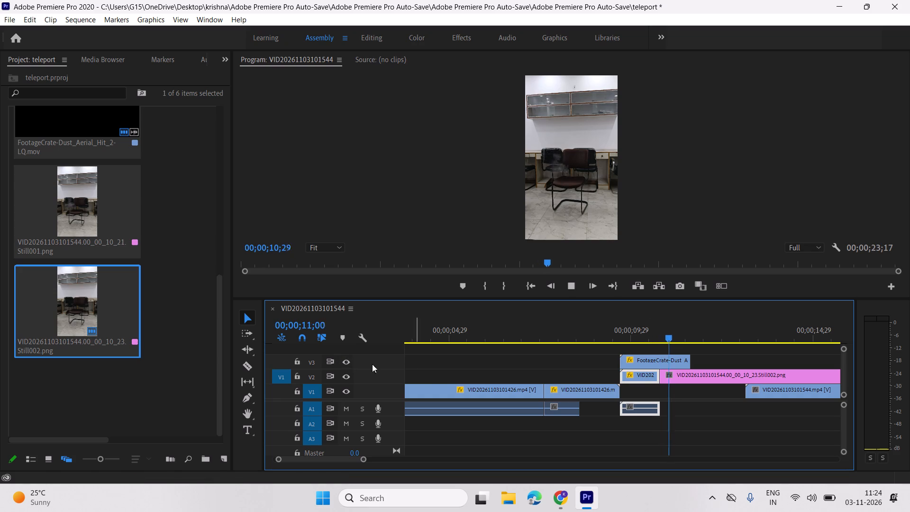
pyautogui.press('space')
pyautogui.press('space')
pyautogui.press('space')
pyautogui.press('space')
pyautogui.press('space')
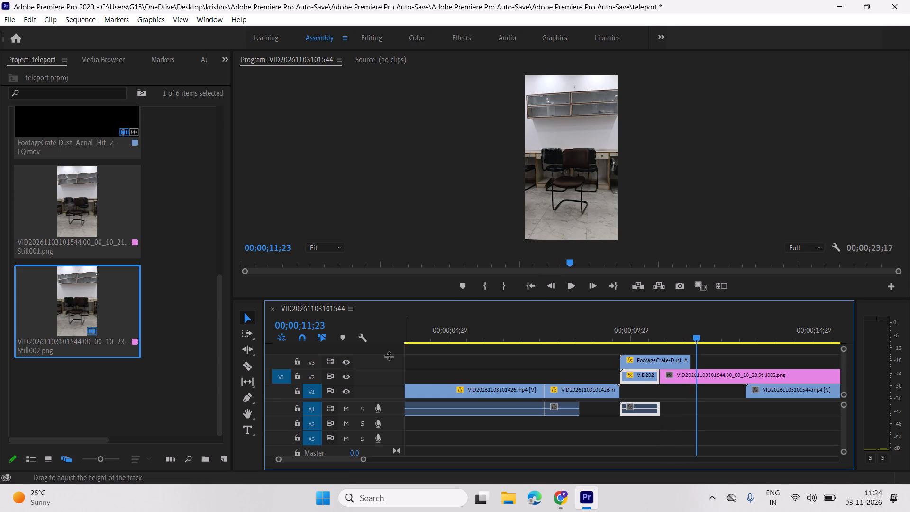
pyautogui.press('space')
pyautogui.press('space')
pyautogui.click(251, 365)
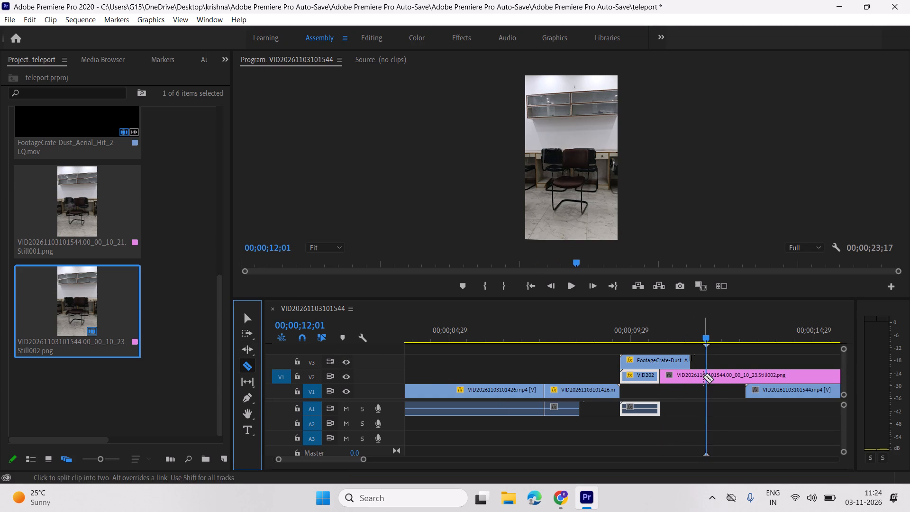
pyautogui.click(703, 377)
pyautogui.click(253, 315)
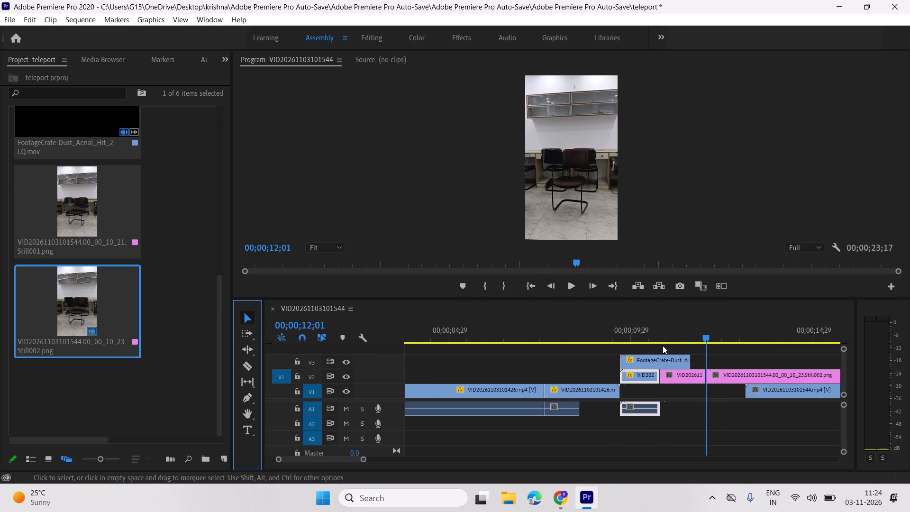
pyautogui.moveTo(717, 360); pyautogui.dragTo(726, 373)
pyautogui.press('Delete')
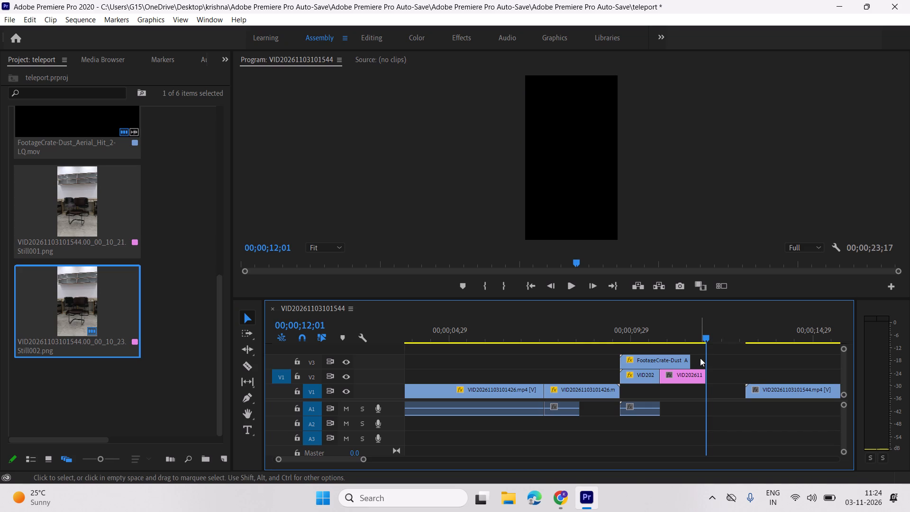
pyautogui.moveTo(765, 387); pyautogui.dragTo(726, 387)
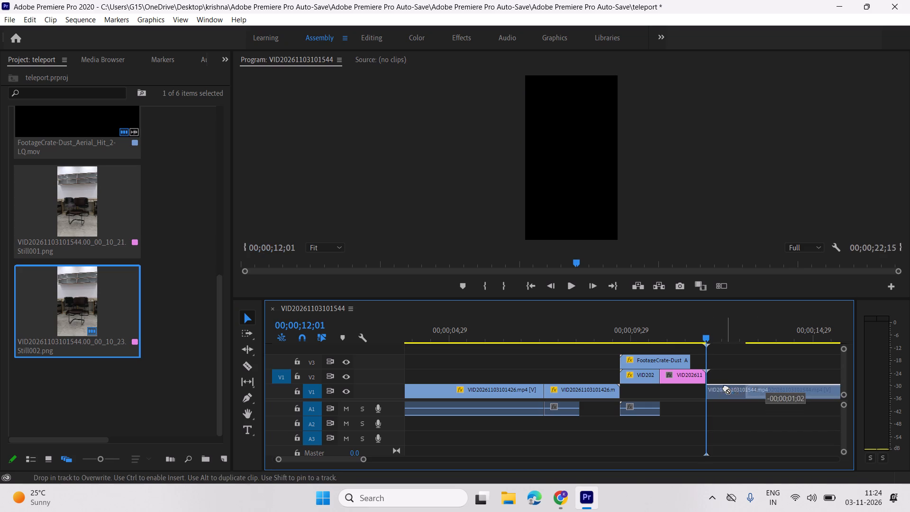
# Play through the moved clip on V1 and split it at 00;00;14;23.
pyautogui.press('space')
pyautogui.press('space')
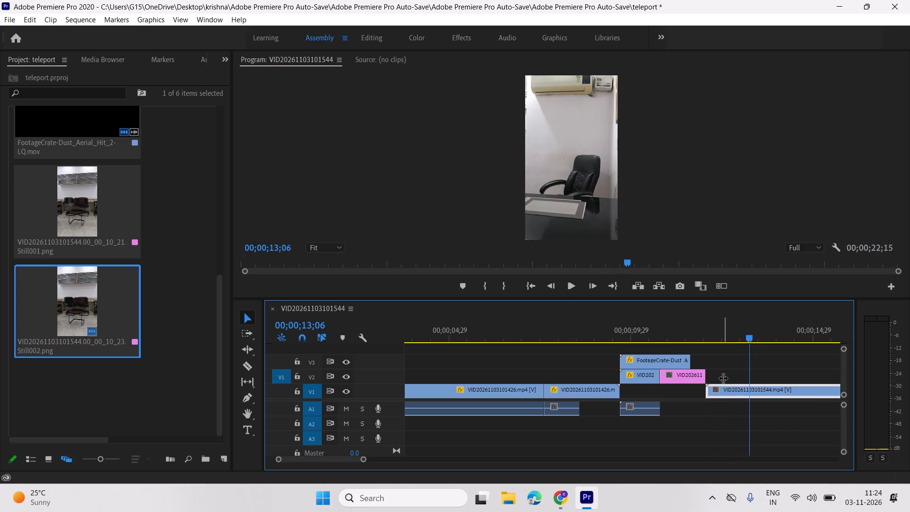
pyautogui.press('space')
pyautogui.press('space')
pyautogui.press('space')
pyautogui.scroll(-6, 723, 378)
pyautogui.press('space')
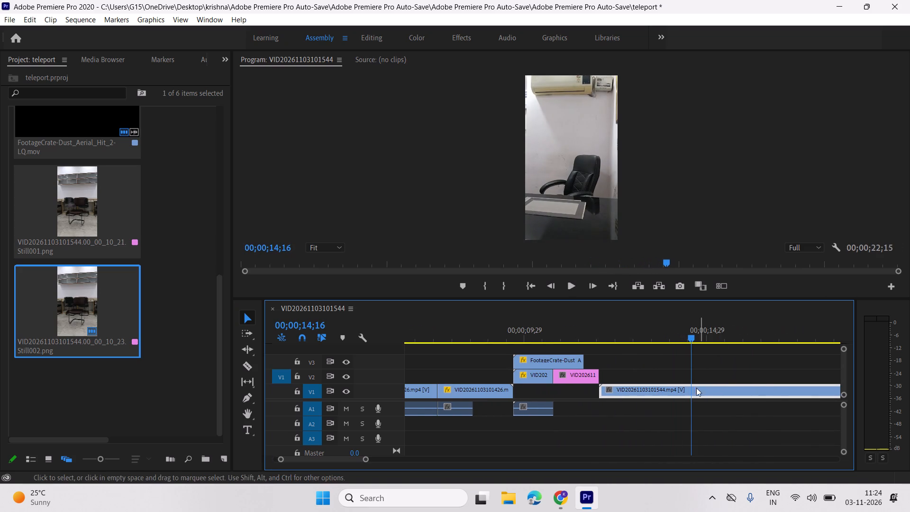
pyautogui.press('space')
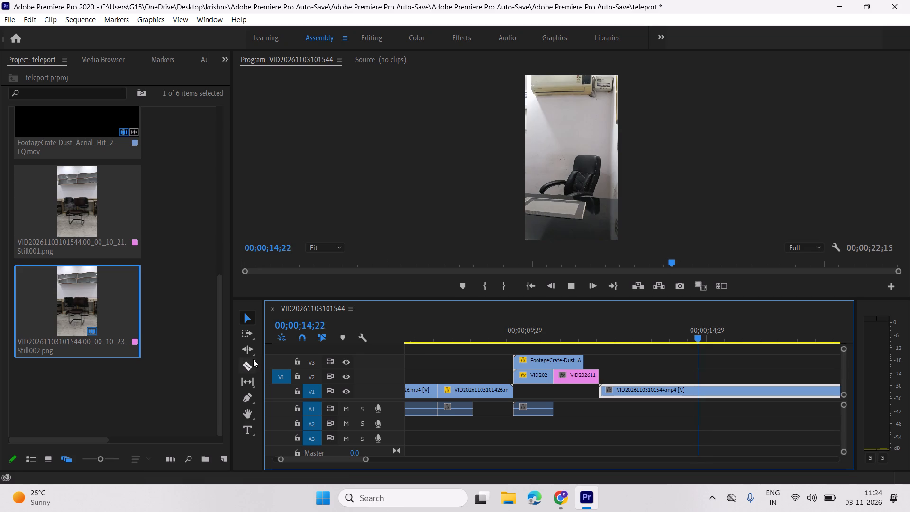
pyautogui.press('space')
pyautogui.click(253, 359)
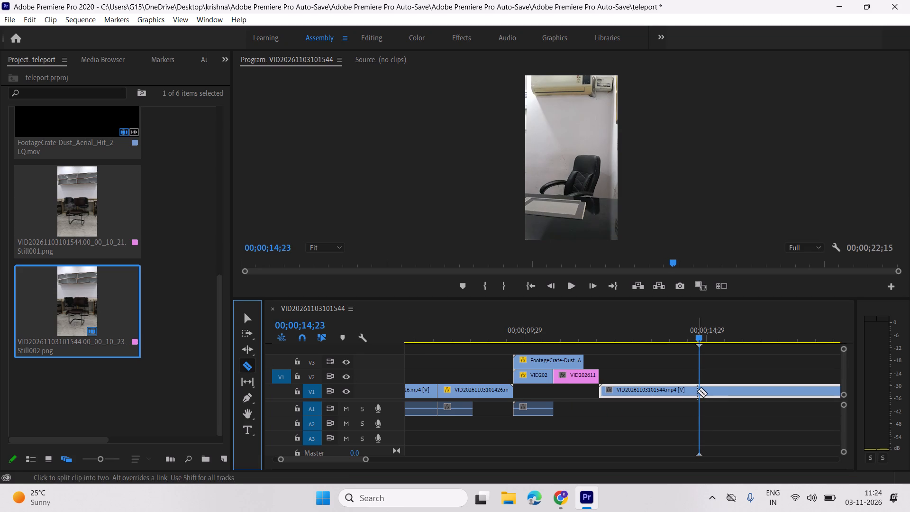
pyautogui.click(697, 391)
pyautogui.click(248, 316)
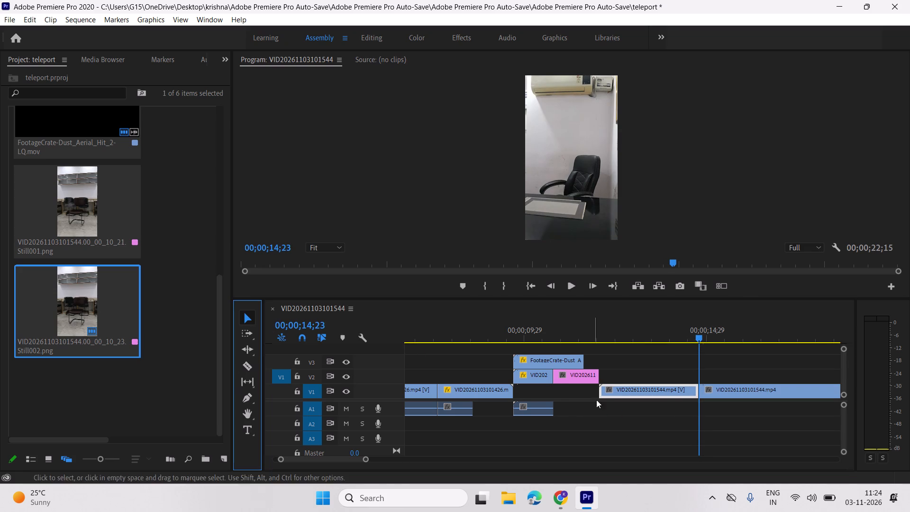
# Trim 18 frames off the start of the empty-chair clip on V1, then close the gaps before it and before the seated-man clip.
pyautogui.moveTo(601, 395); pyautogui.dragTo(623, 392)
pyautogui.moveTo(641, 393); pyautogui.dragTo(624, 391)
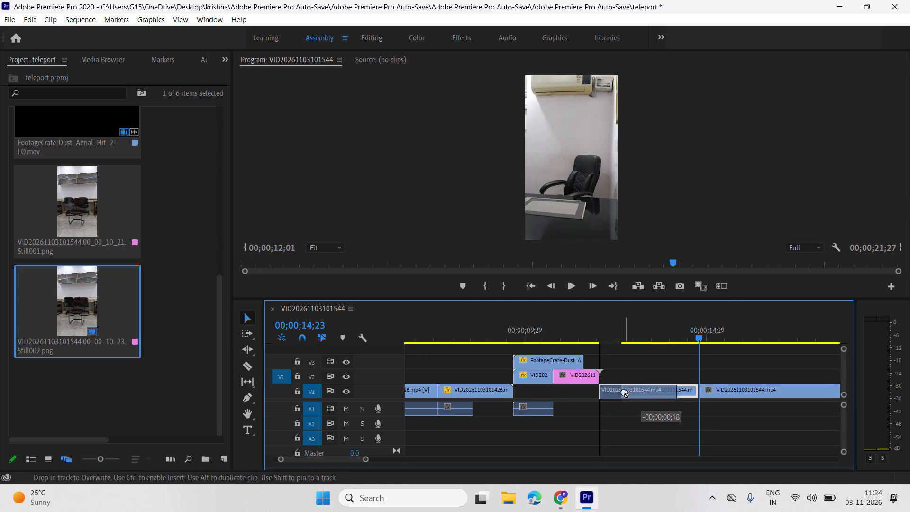
pyautogui.scroll(-4, 643, 391)
pyautogui.press('space')
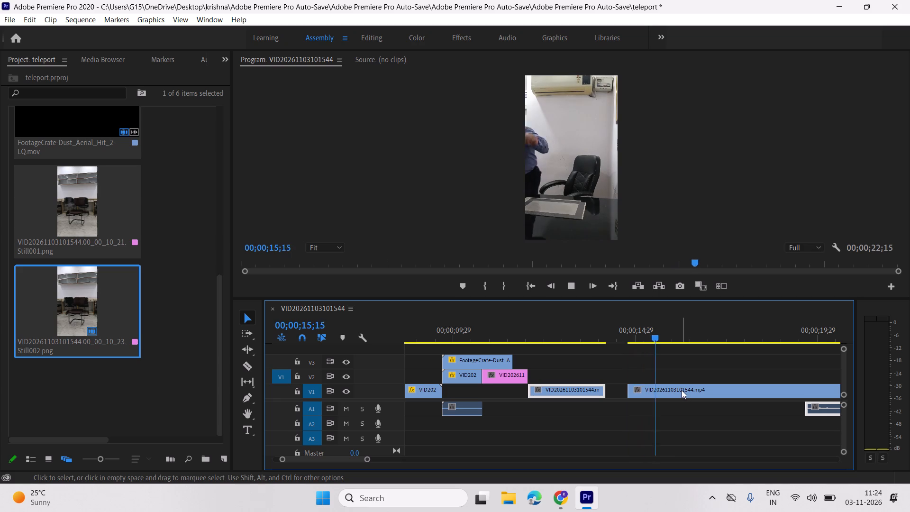
pyautogui.press('space')
pyautogui.moveTo(680, 389); pyautogui.dragTo(659, 390)
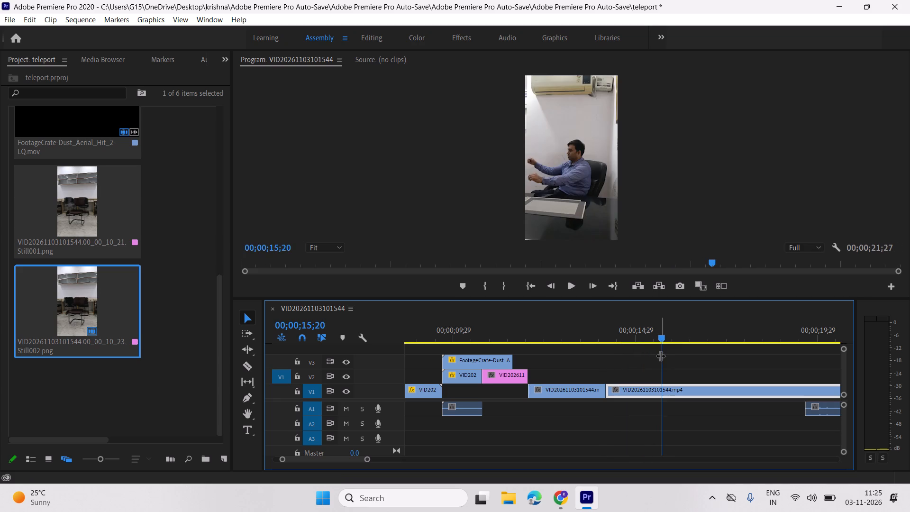
# Trim the start of the seated-man clip on V1 to 00;00;15;10 and move it back against the empty-chair clip.
pyautogui.moveTo(660, 337); pyautogui.dragTo(696, 350)
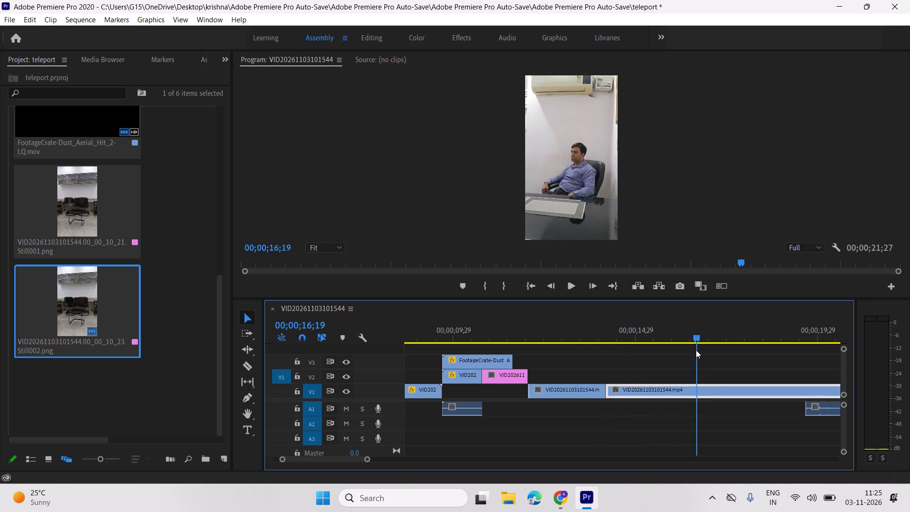
pyautogui.moveTo(696, 350); pyautogui.dragTo(660, 347)
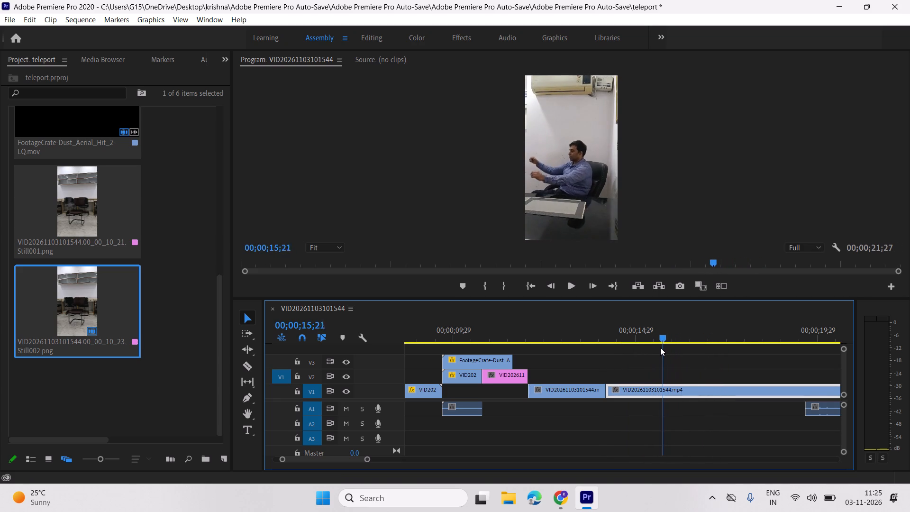
pyautogui.moveTo(660, 347); pyautogui.dragTo(648, 349)
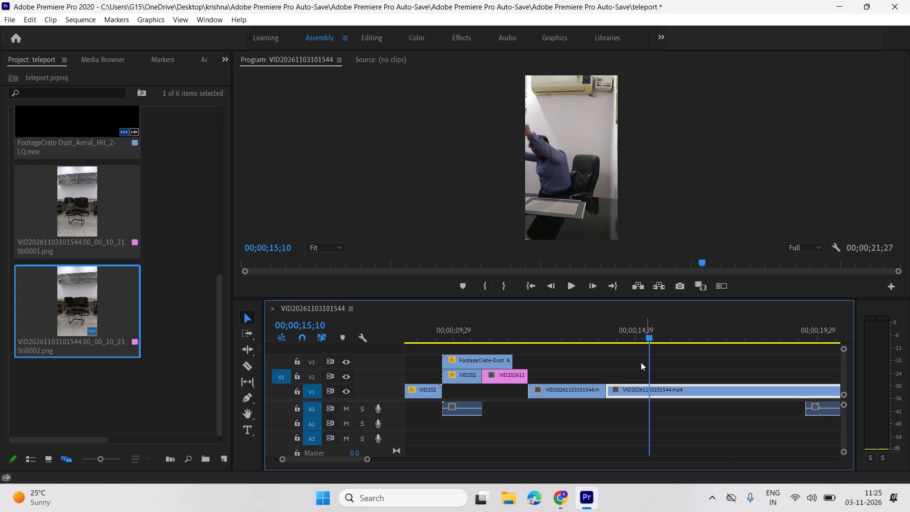
pyautogui.moveTo(608, 389); pyautogui.dragTo(647, 393)
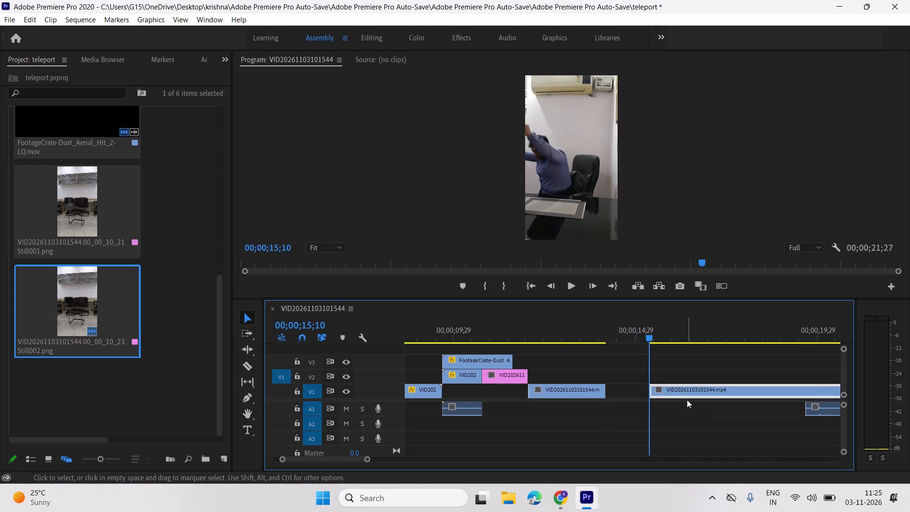
pyautogui.moveTo(684, 394); pyautogui.dragTo(643, 389)
# Play and scrub across the cut between the empty-chair and seated-man clips on V1 to check the man's appearance.
pyautogui.moveTo(648, 333); pyautogui.dragTo(601, 338)
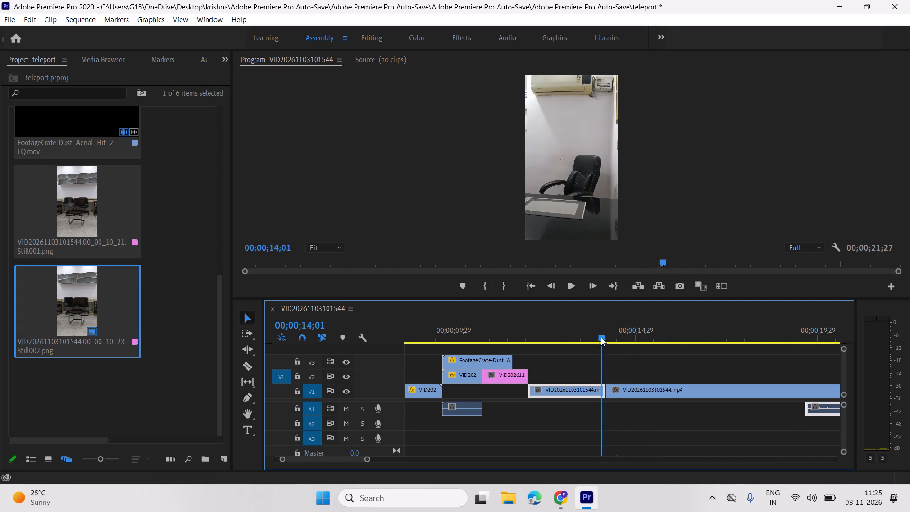
pyautogui.moveTo(601, 338); pyautogui.dragTo(601, 338)
pyautogui.press('space')
pyautogui.press('space')
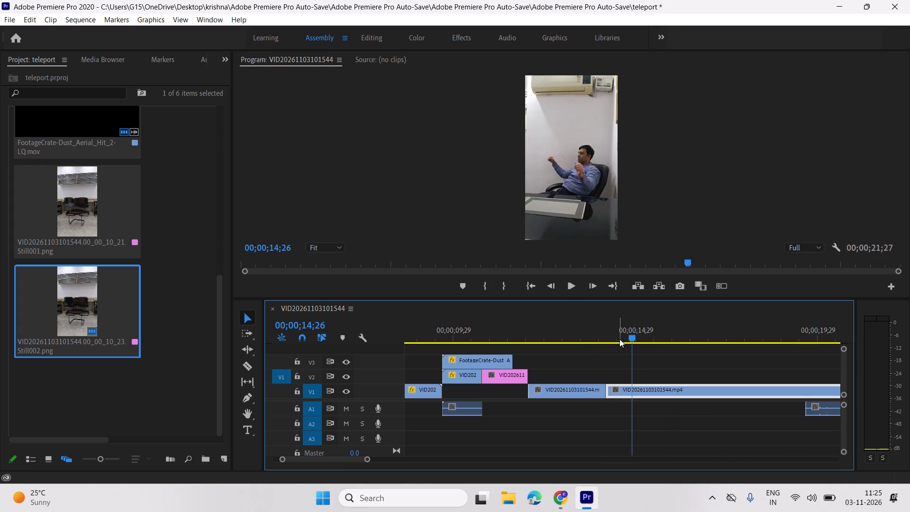
pyautogui.moveTo(624, 337); pyautogui.dragTo(597, 338)
pyautogui.press('space')
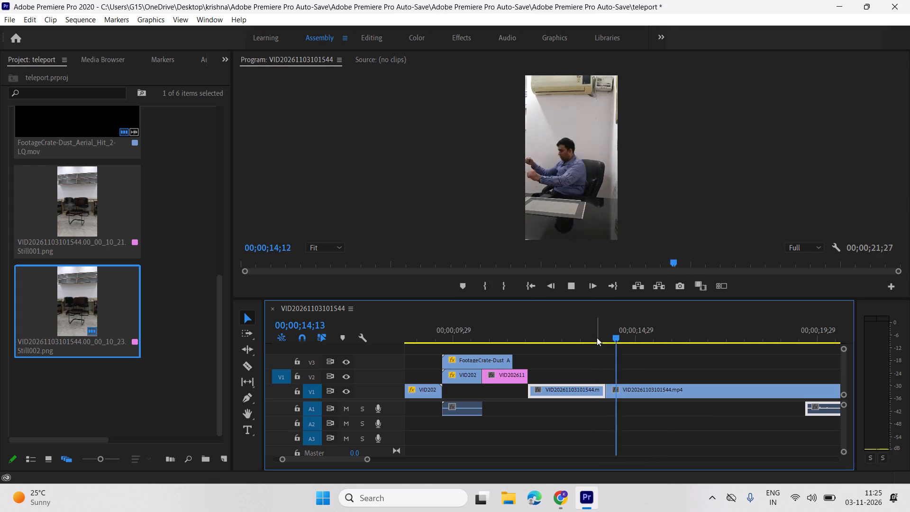
pyautogui.press('space')
pyautogui.moveTo(632, 339); pyautogui.dragTo(616, 335)
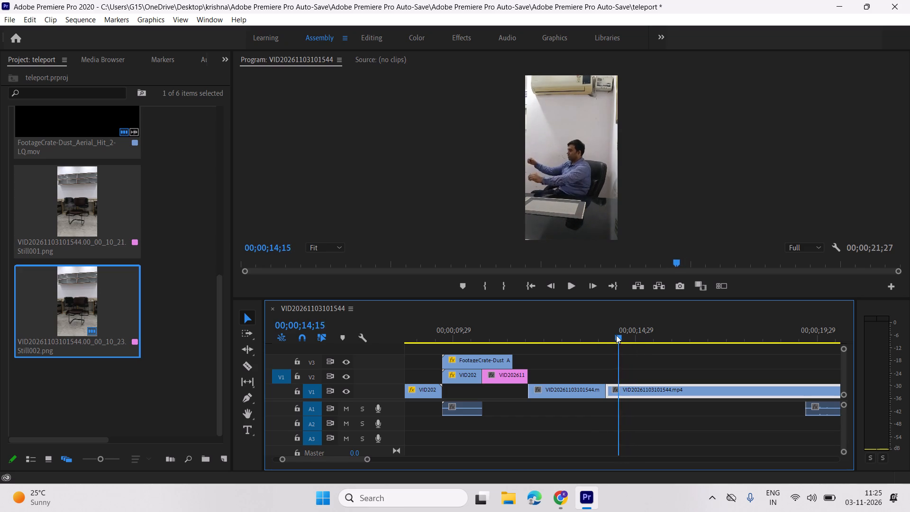
pyautogui.moveTo(616, 335); pyautogui.dragTo(606, 333)
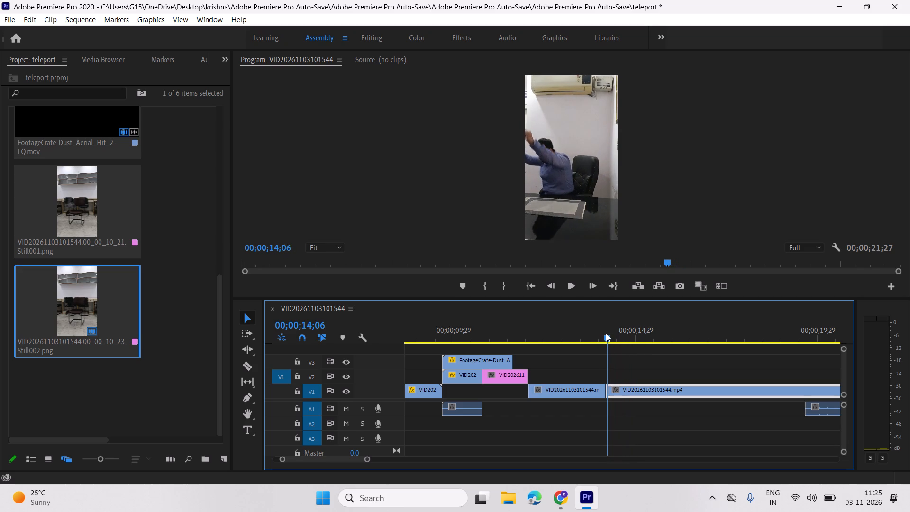
pyautogui.moveTo(606, 333); pyautogui.dragTo(605, 333)
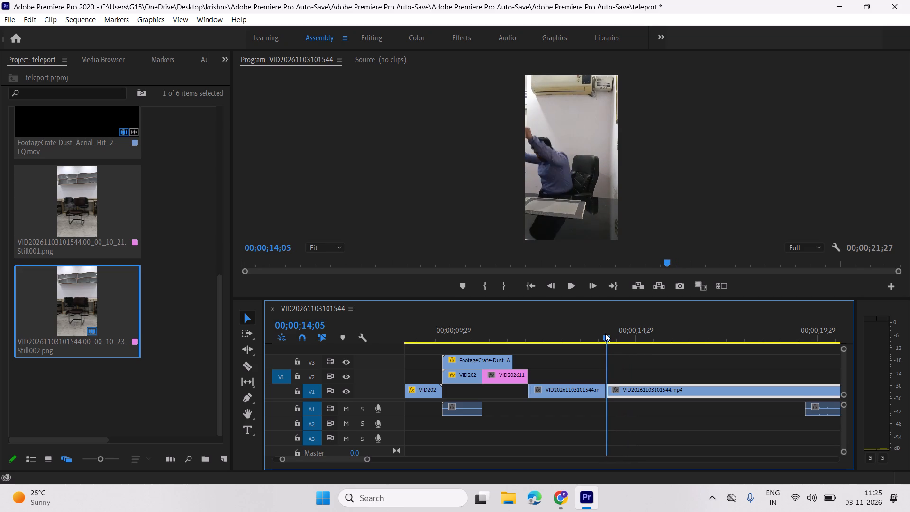
# Play the sequence from the beginning through the man's appearance, and return the playhead to that cut at 00;00;14;06.
pyautogui.moveTo(605, 333); pyautogui.dragTo(442, 363)
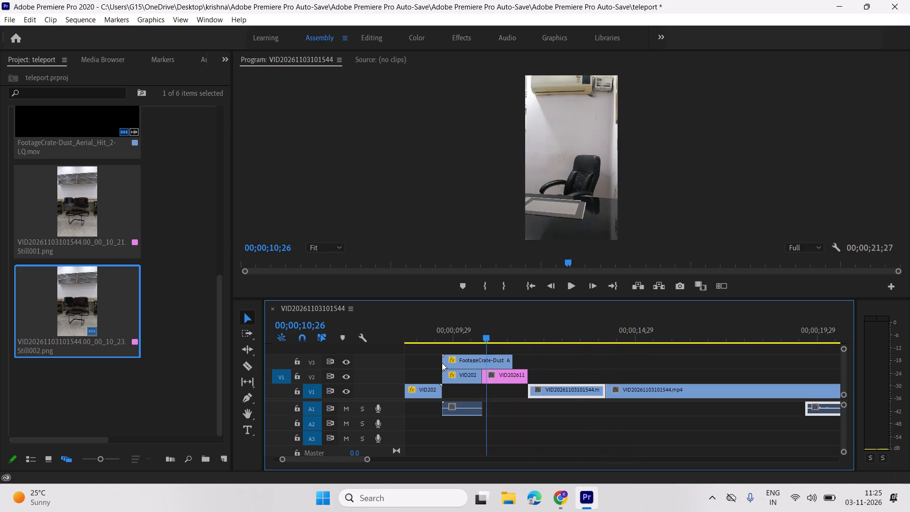
pyautogui.moveTo(442, 363); pyautogui.dragTo(106, 373)
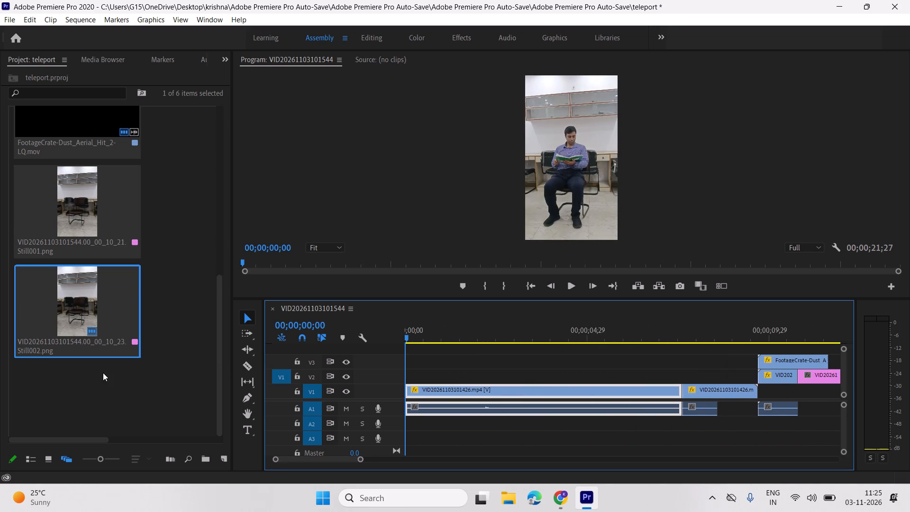
pyautogui.press('space')
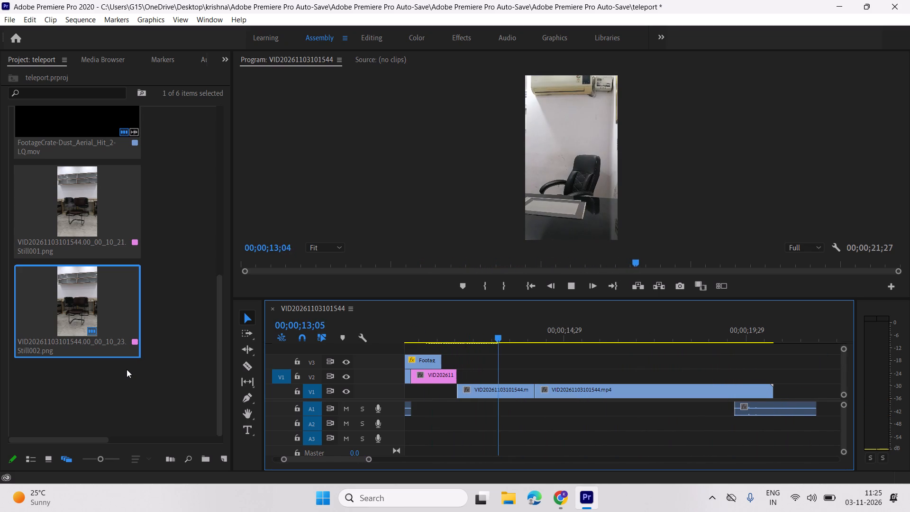
pyautogui.press('space')
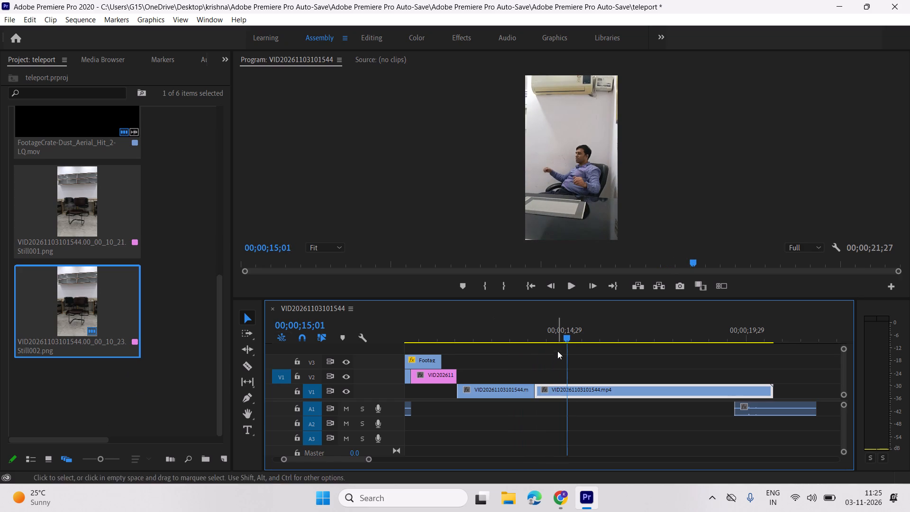
pyautogui.moveTo(568, 336); pyautogui.dragTo(537, 340)
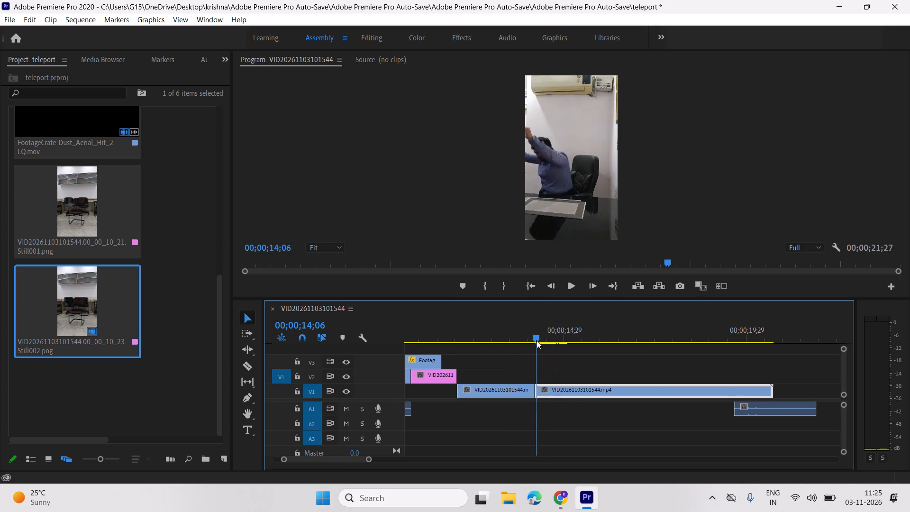
pyautogui.moveTo(537, 340); pyautogui.dragTo(536, 341)
# Switch to Chrome, look up "footage crete" in a new tab and open the FootageCrate site.
pyautogui.click(560, 494)
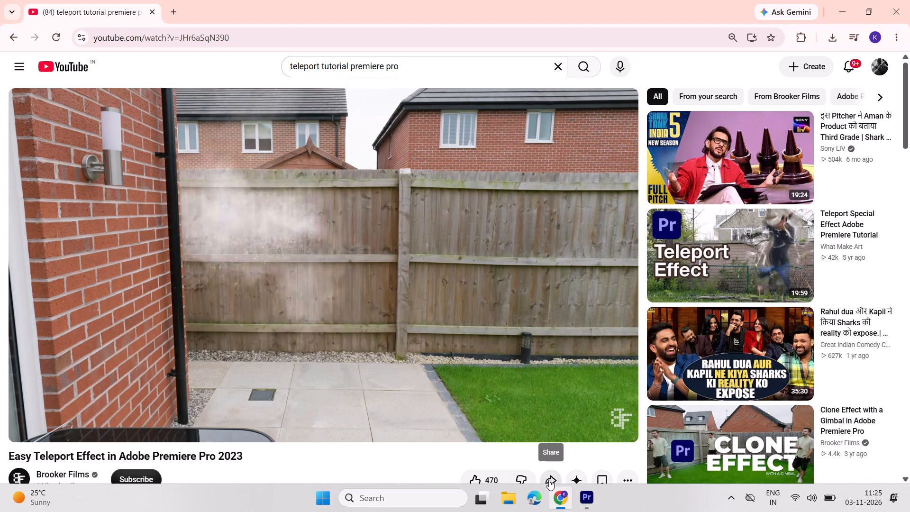
pyautogui.click(177, 11)
pyautogui.press('f')
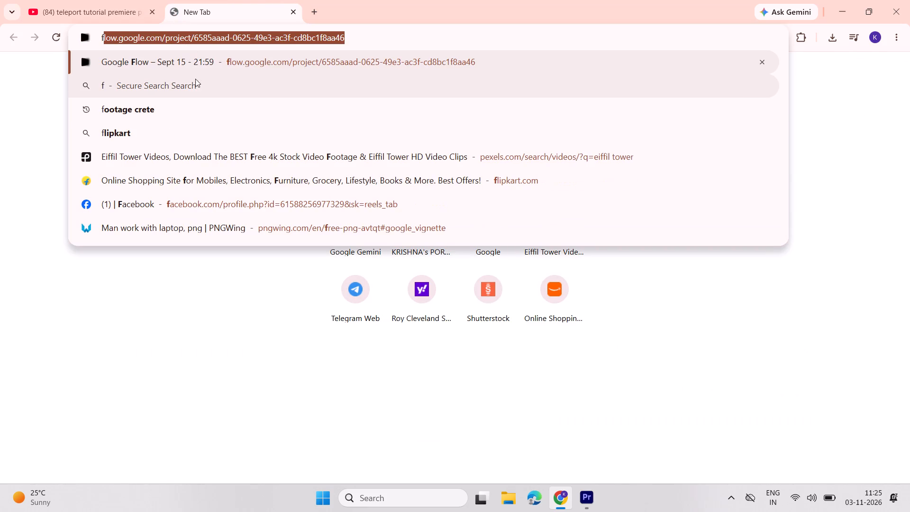
pyautogui.click(200, 102)
pyautogui.click(191, 170)
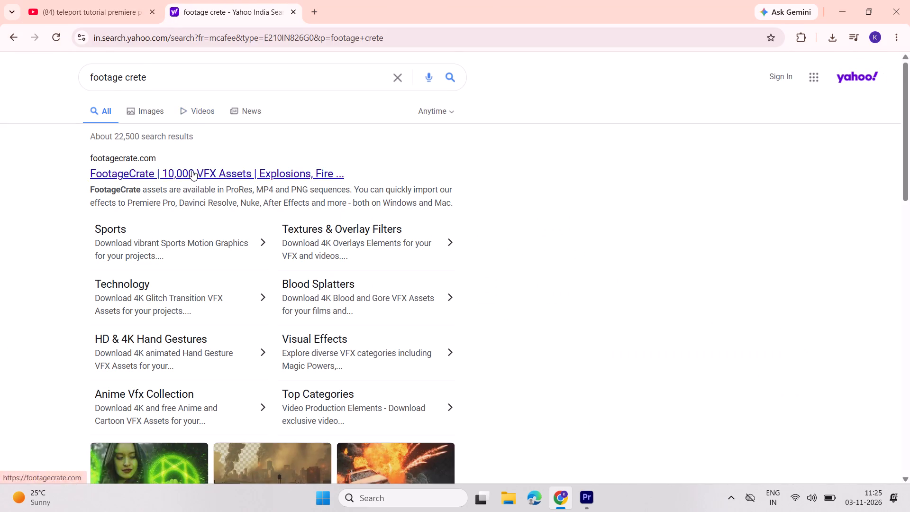
# Search FootageCrate for "smoke hit".
pyautogui.click(412, 100)
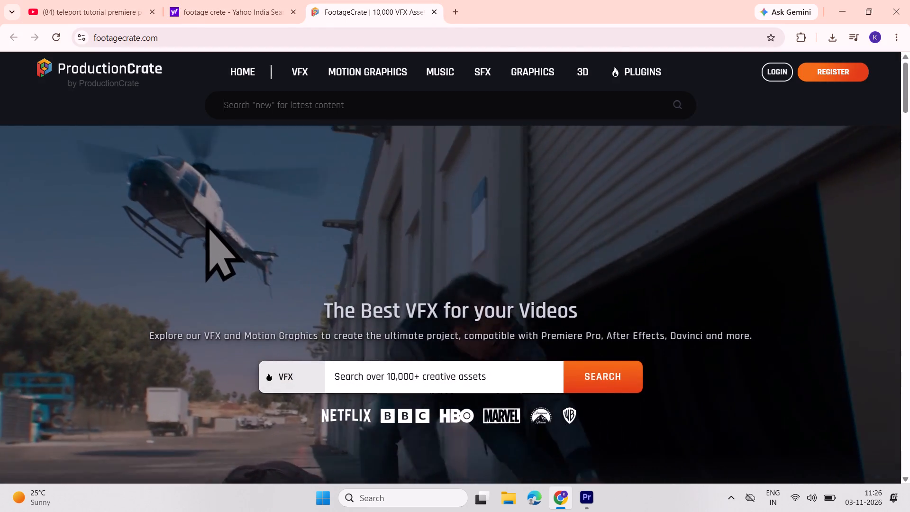
pyautogui.write('smoke hit')
pyautogui.press('Return')
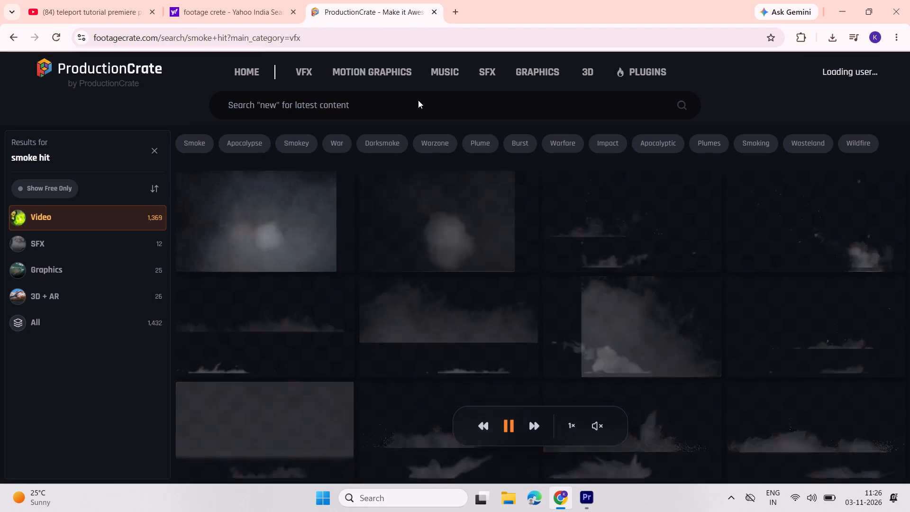
# Browse the FootageCrate "smoke hit" video results for a smoke burst suited to the man's reappearance.
pyautogui.scroll(-6, 418, 100)
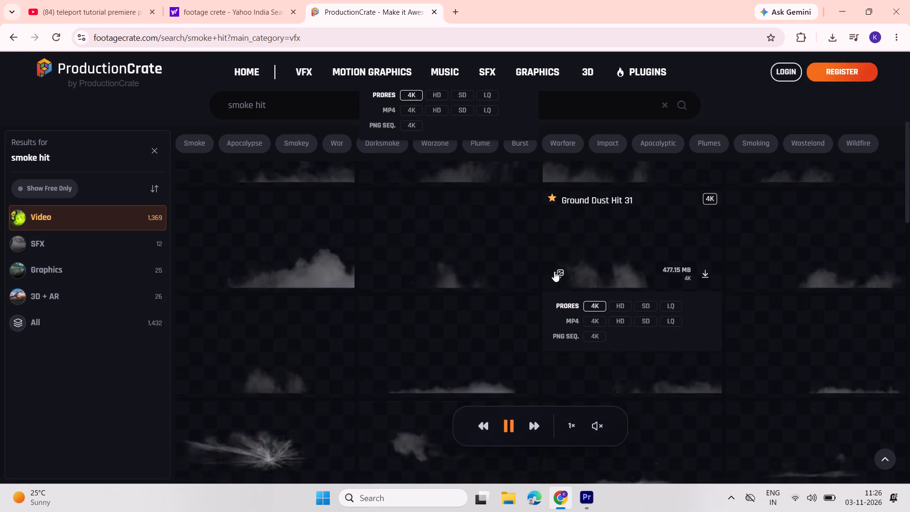
pyautogui.scroll(-6, 508, 263)
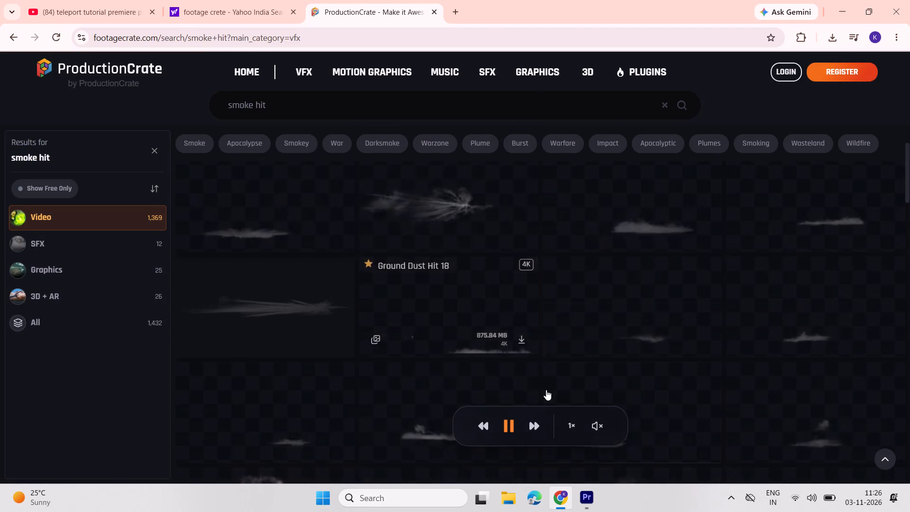
pyautogui.scroll(-2, 535, 330)
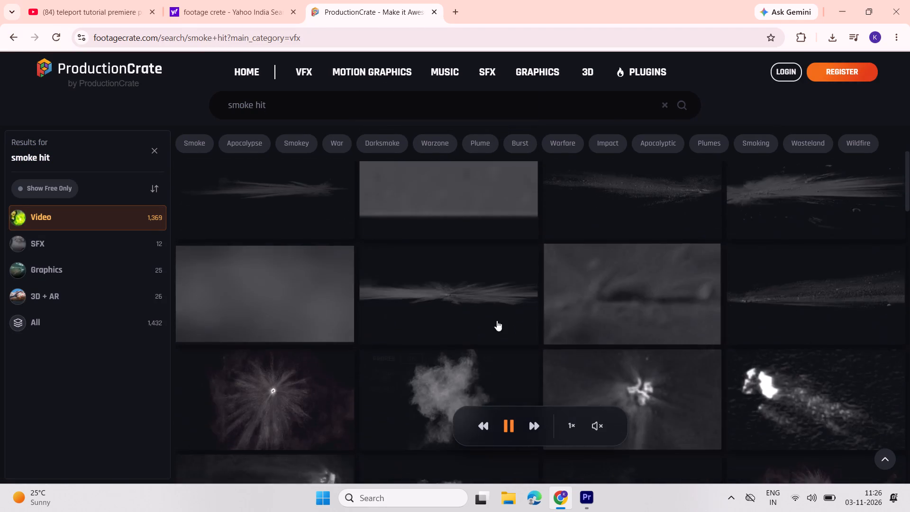
pyautogui.scroll(-4, 469, 308)
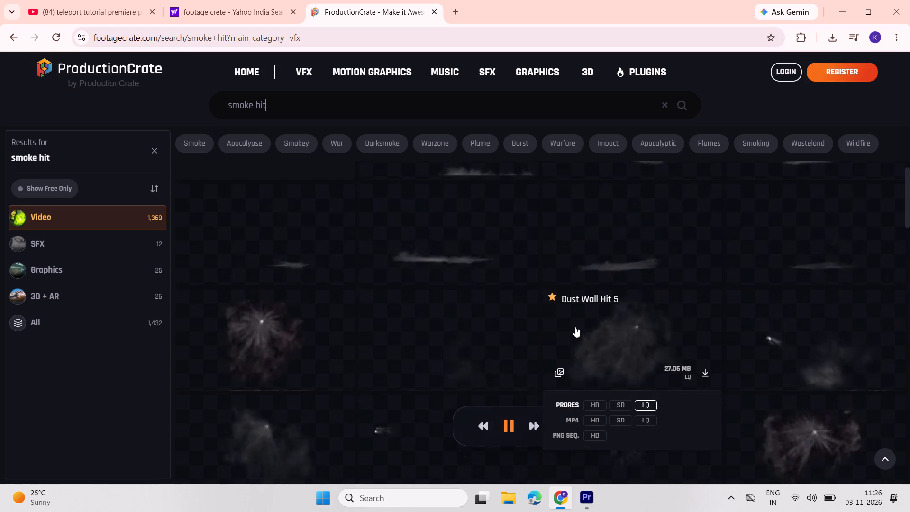
pyautogui.scroll(-1, 575, 327)
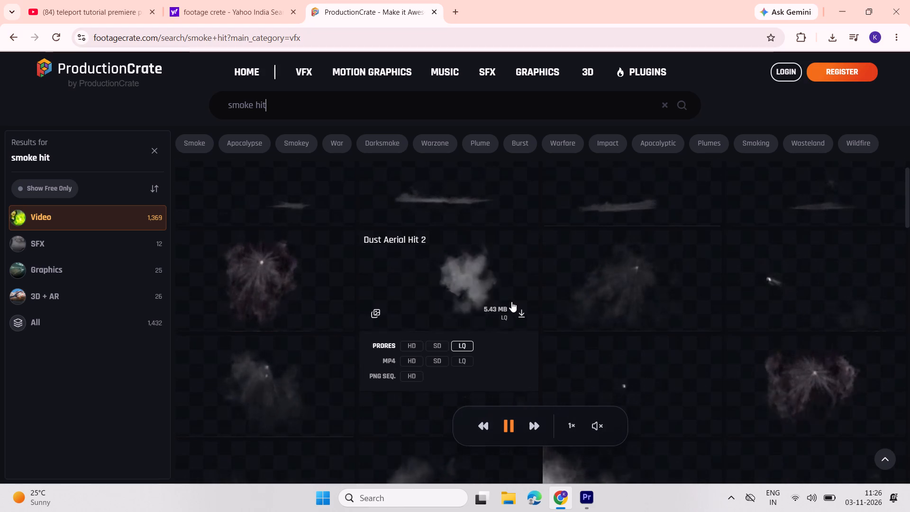
pyautogui.scroll(-2, 447, 297)
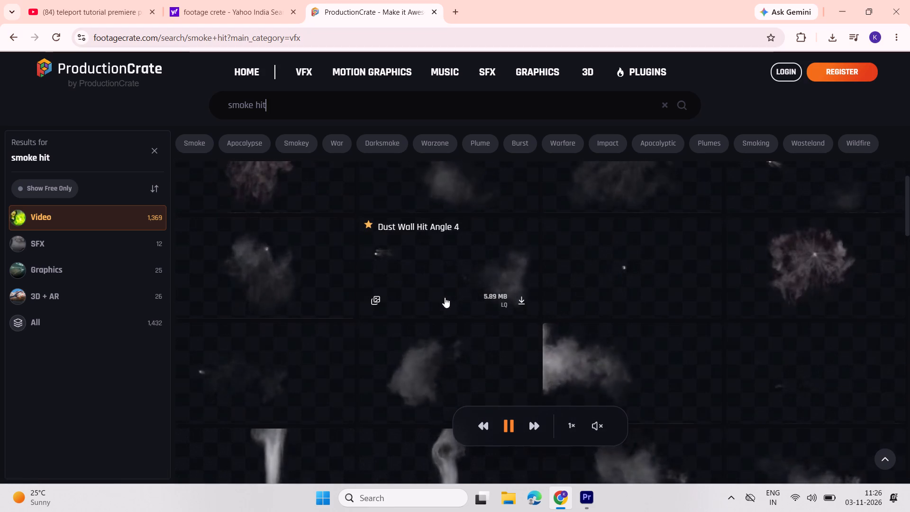
pyautogui.scroll(-1, 444, 297)
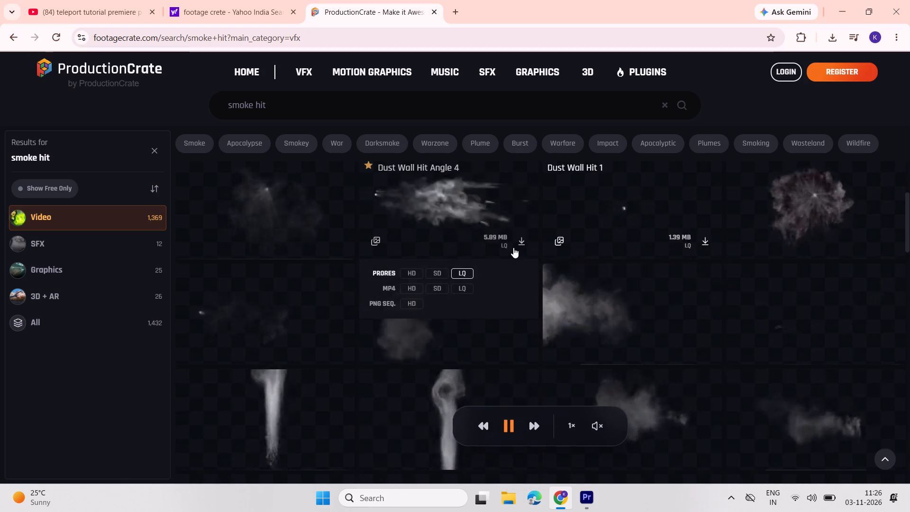
pyautogui.scroll(-2, 513, 247)
pyautogui.scroll(2, 532, 250)
pyautogui.scroll(-2, 532, 250)
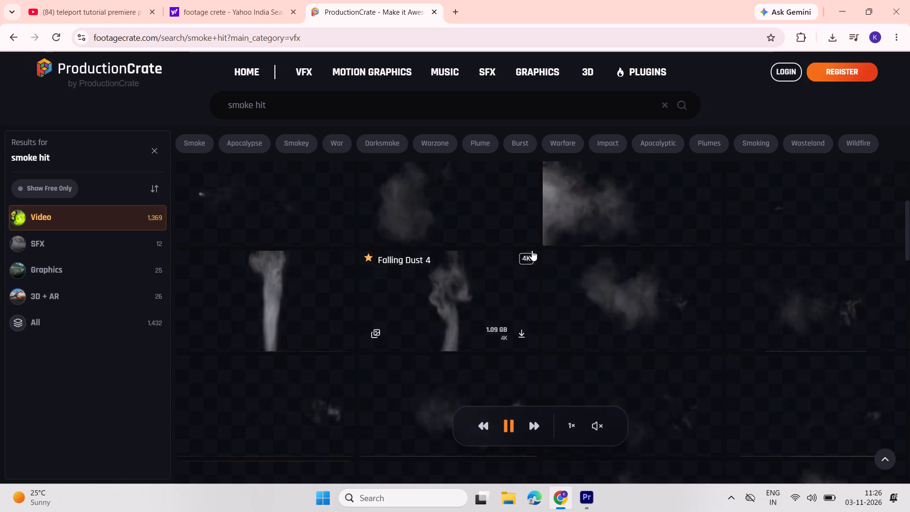
pyautogui.scroll(-2, 532, 250)
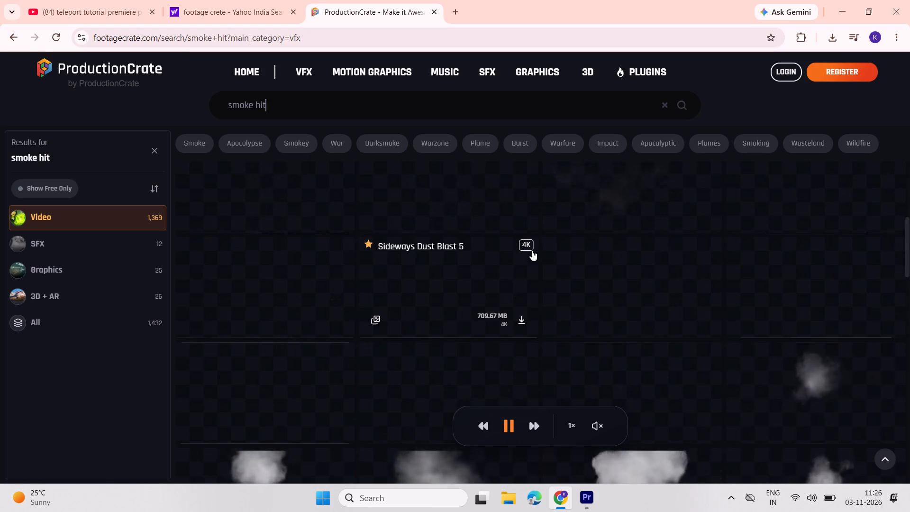
pyautogui.scroll(-4, 531, 250)
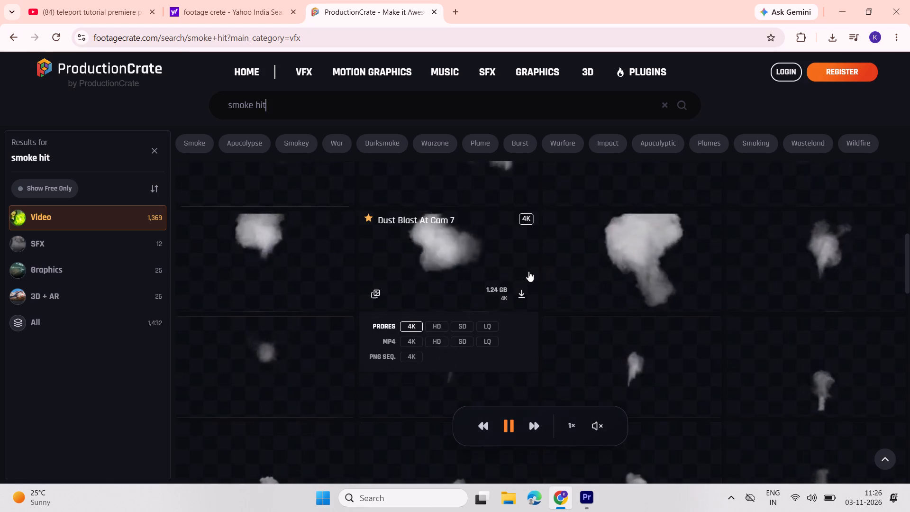
pyautogui.scroll(-3, 480, 302)
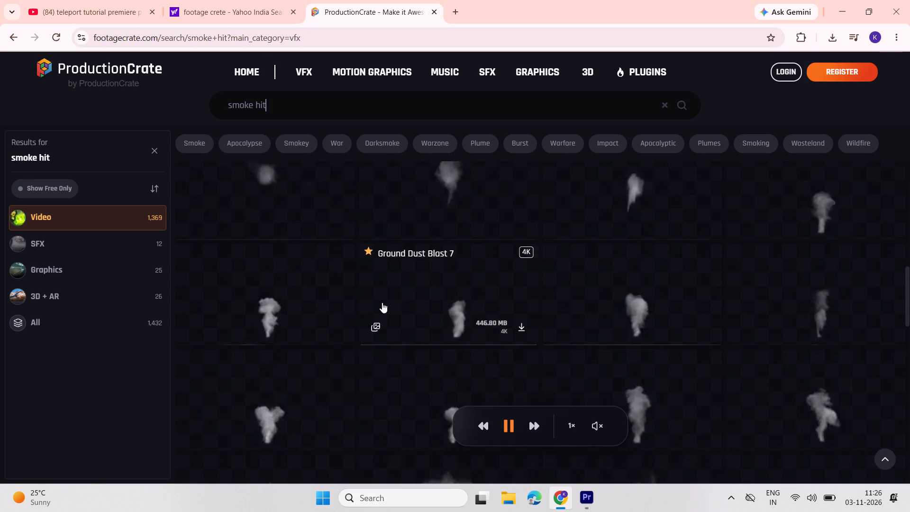
pyautogui.scroll(-6, 467, 313)
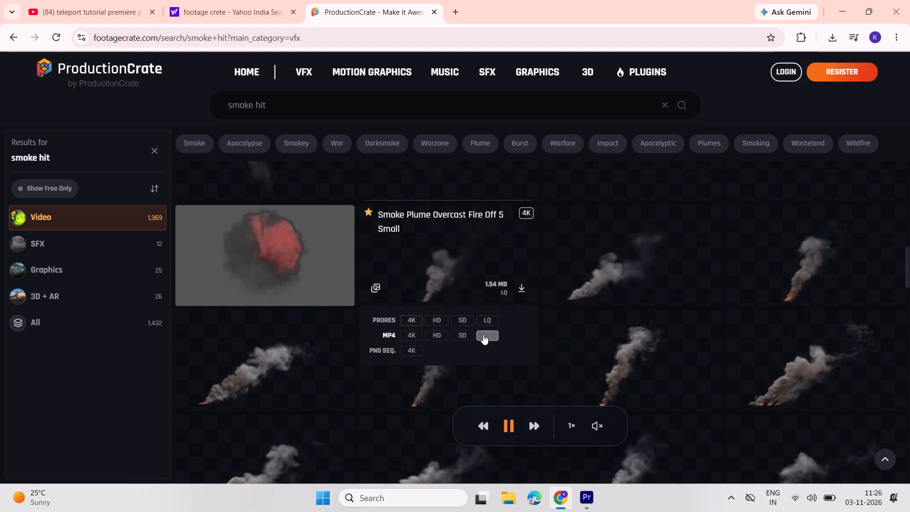
pyautogui.scroll(-2, 483, 334)
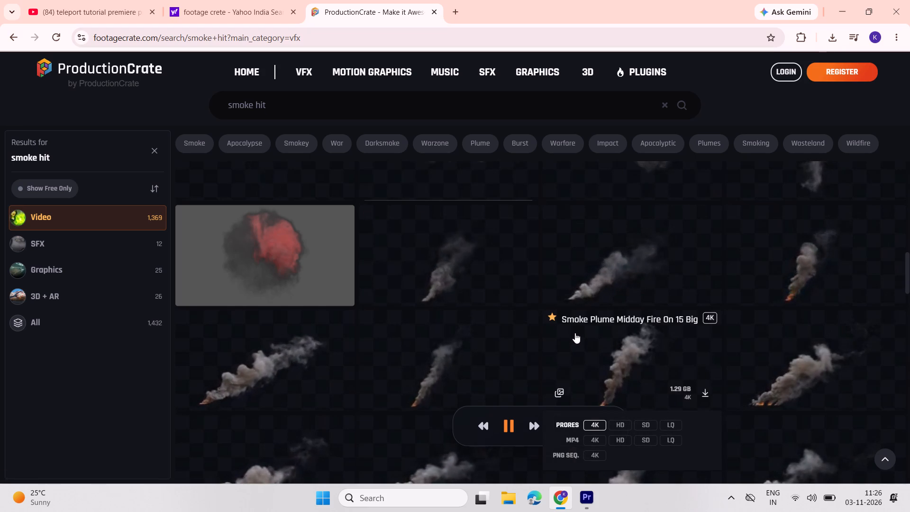
pyautogui.scroll(-1, 574, 333)
pyautogui.scroll(-4, 527, 332)
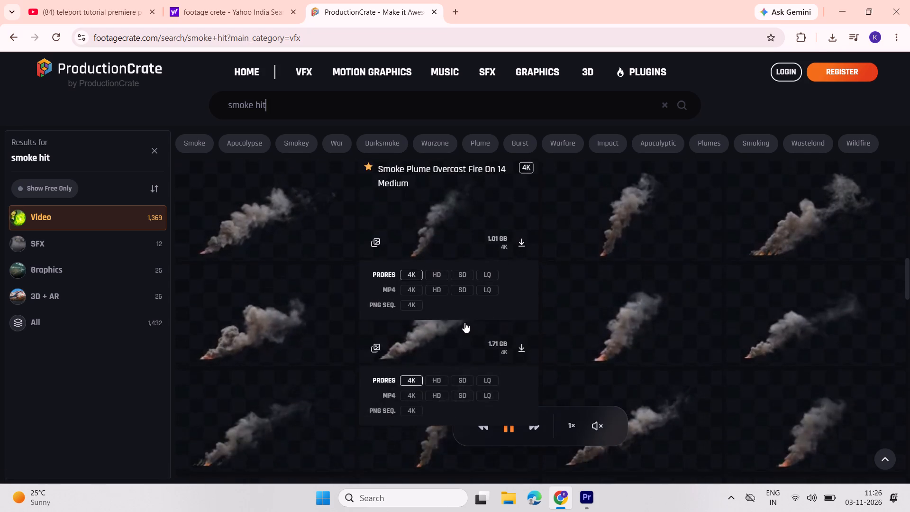
pyautogui.scroll(-8, 506, 340)
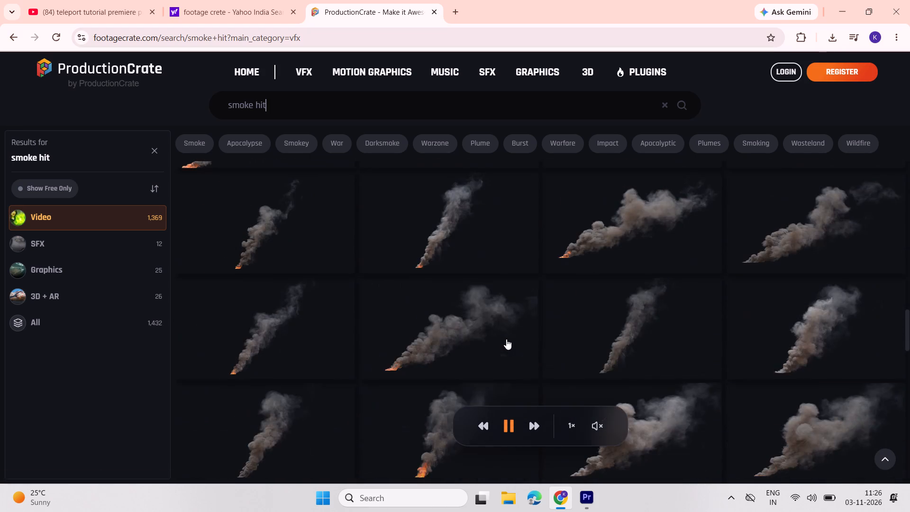
pyautogui.scroll(-6, 513, 329)
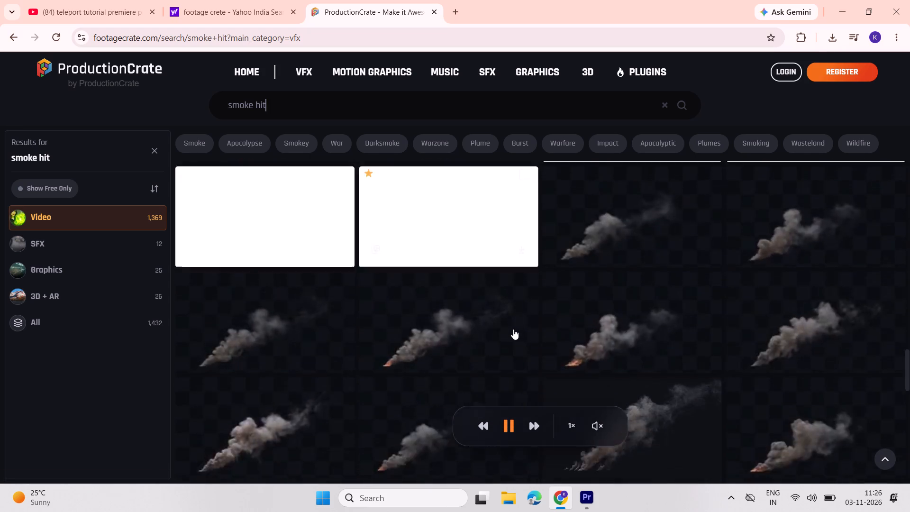
pyautogui.scroll(-6, 513, 329)
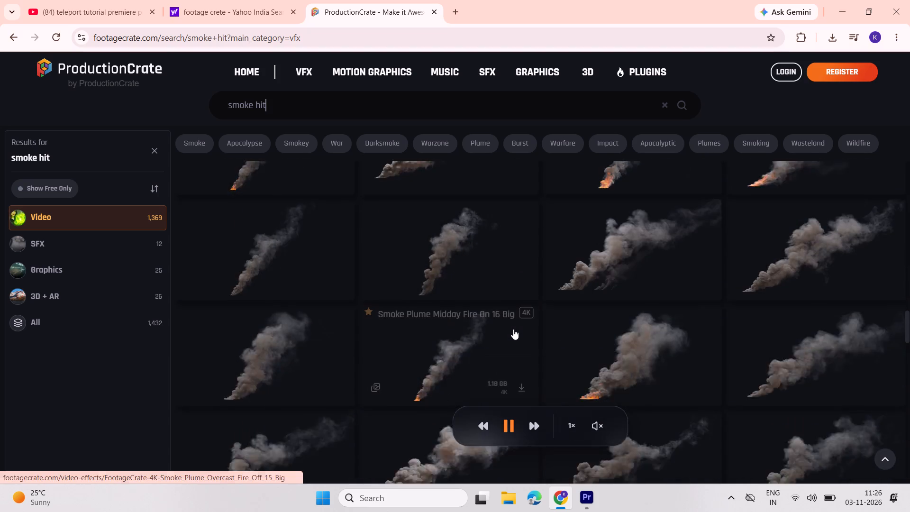
pyautogui.scroll(-3, 513, 329)
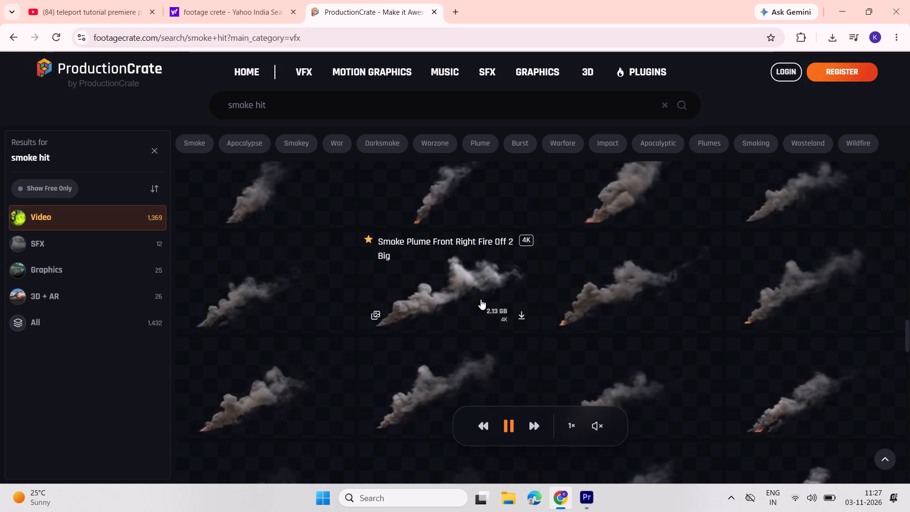
pyautogui.scroll(-3, 481, 300)
pyautogui.scroll(-3, 520, 299)
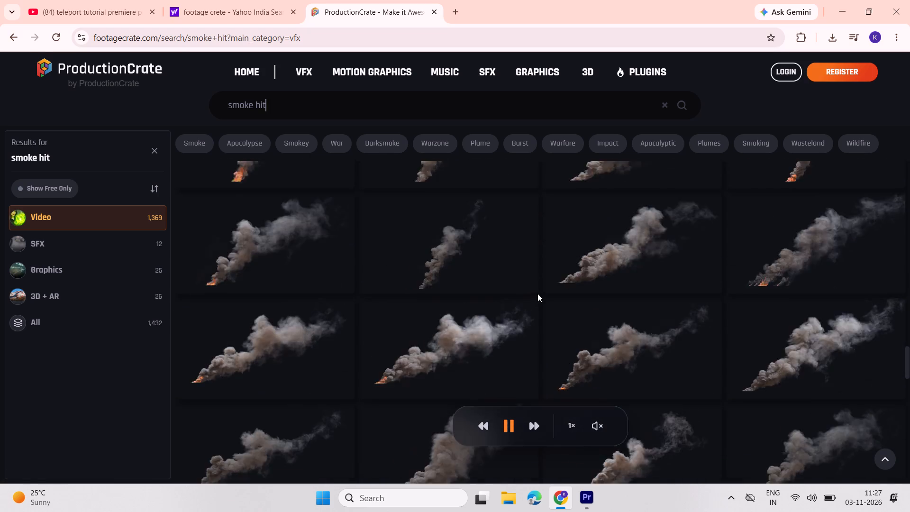
pyautogui.scroll(-9, 538, 293)
# Refine the FootageCrate search to "smoke hit magic".
pyautogui.click(382, 112)
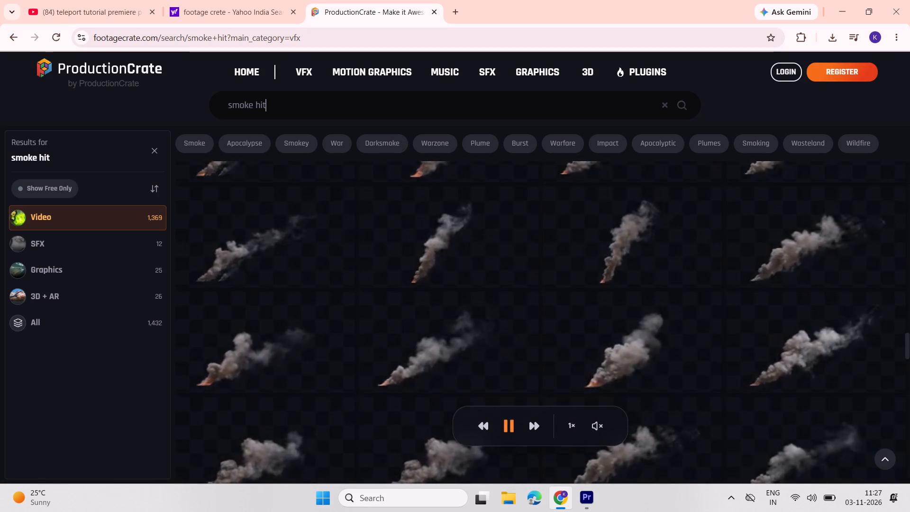
pyautogui.press('space')
pyautogui.write('magu')
pyautogui.press('BackSpace')
pyautogui.write('ic')
pyautogui.press('Return')
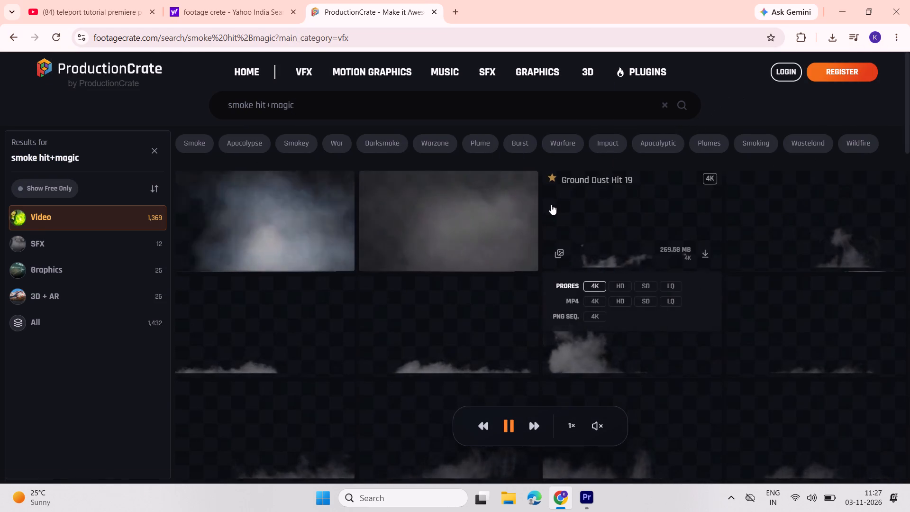
# Examine the refined search's dust and smoke clips, including Dust Aerial Hit 2, as candidates for the reappearance effect.
pyautogui.scroll(-1, 488, 221)
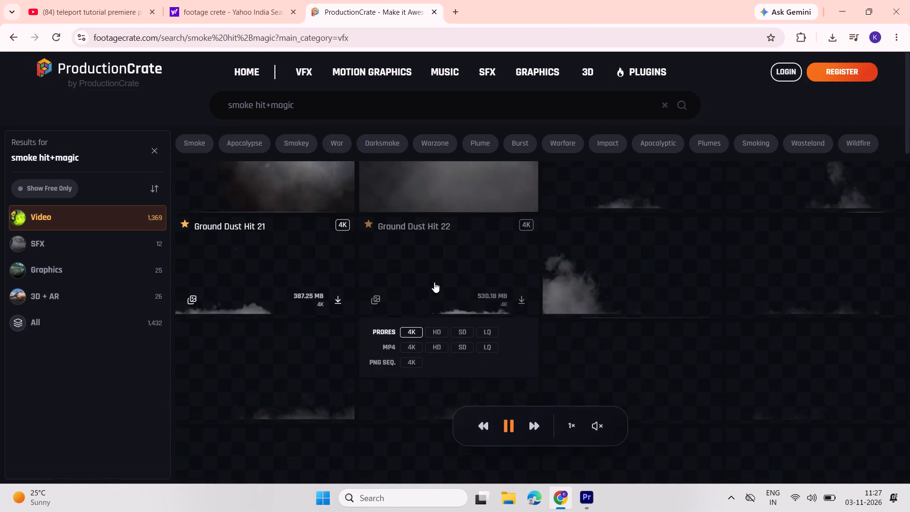
pyautogui.scroll(-2, 582, 283)
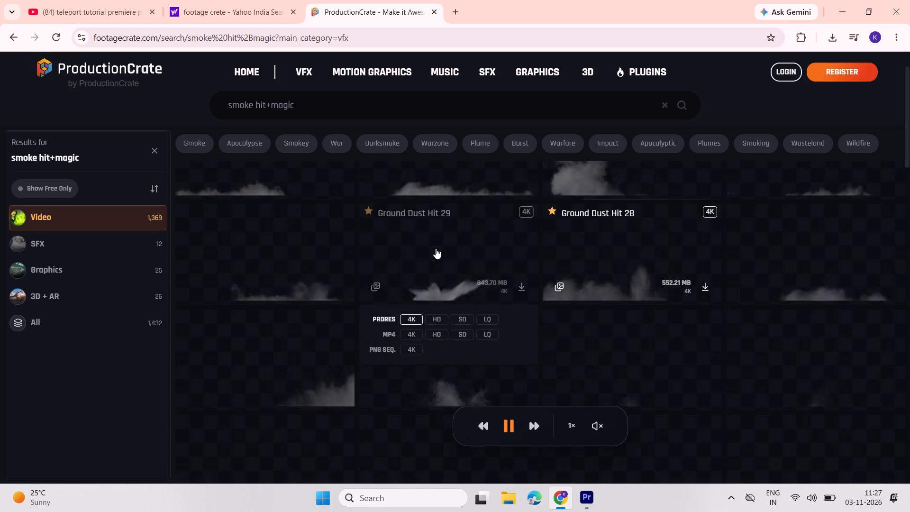
pyautogui.scroll(-2, 286, 251)
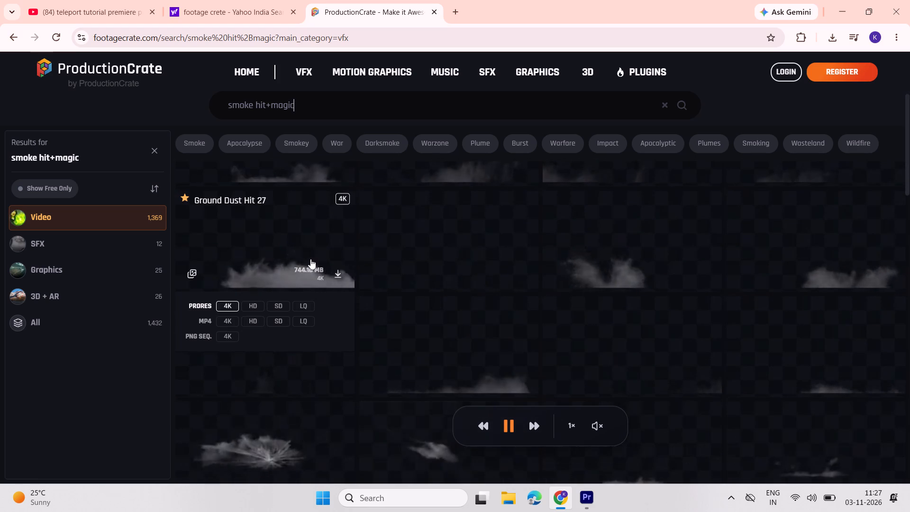
pyautogui.scroll(-4, 328, 258)
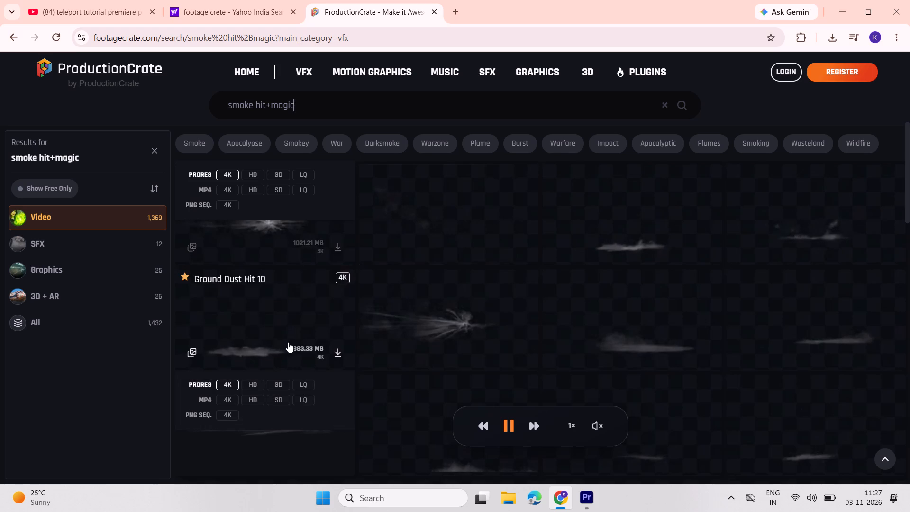
pyautogui.scroll(-3, 288, 342)
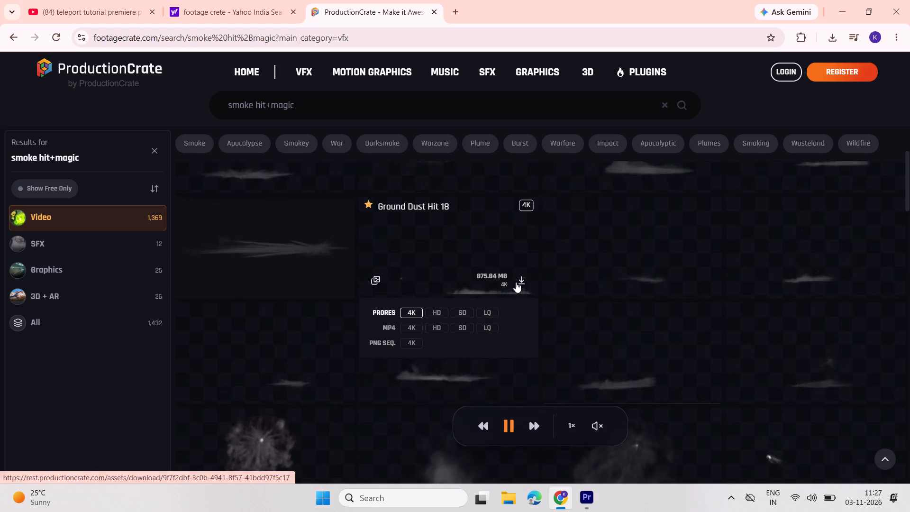
pyautogui.scroll(-3, 569, 294)
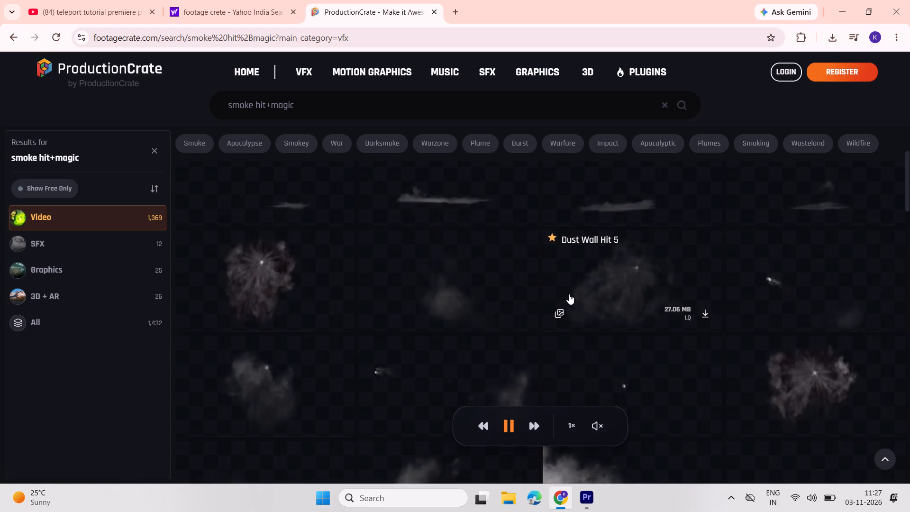
pyautogui.scroll(-1, 610, 334)
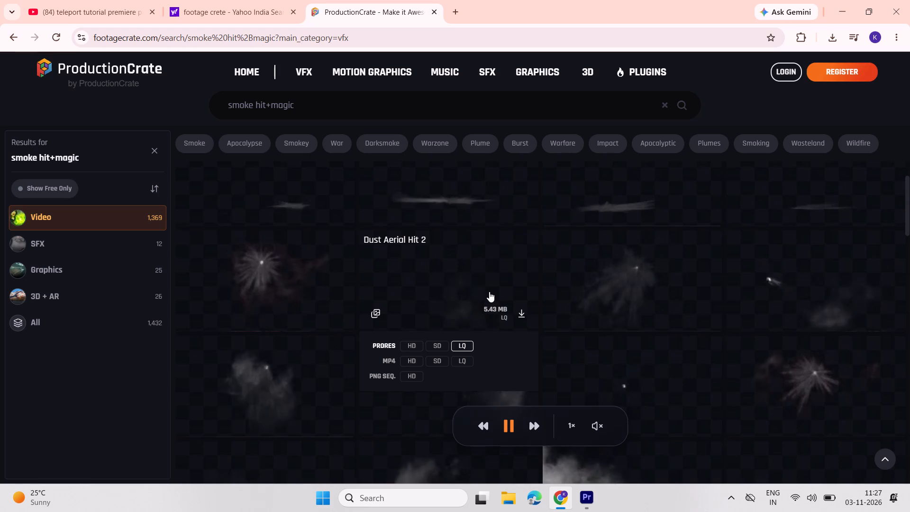
pyautogui.scroll(-1, 489, 292)
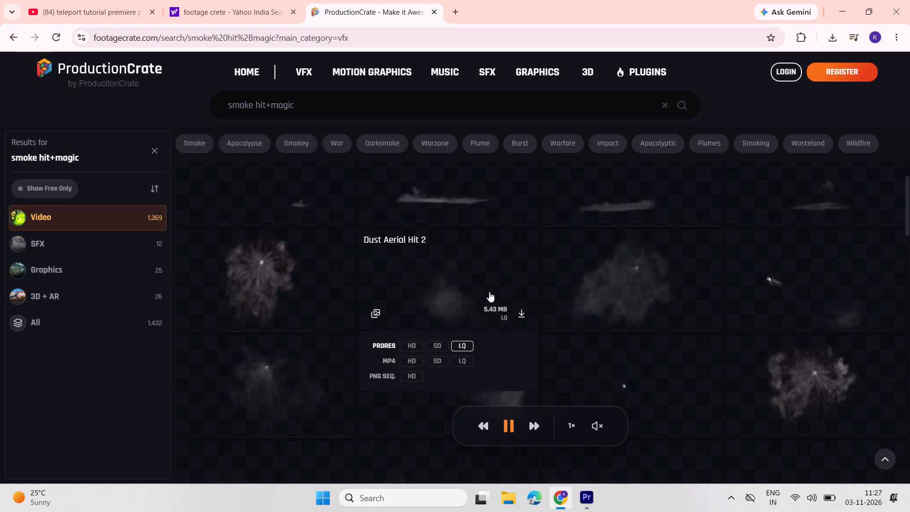
pyautogui.scroll(-2, 489, 292)
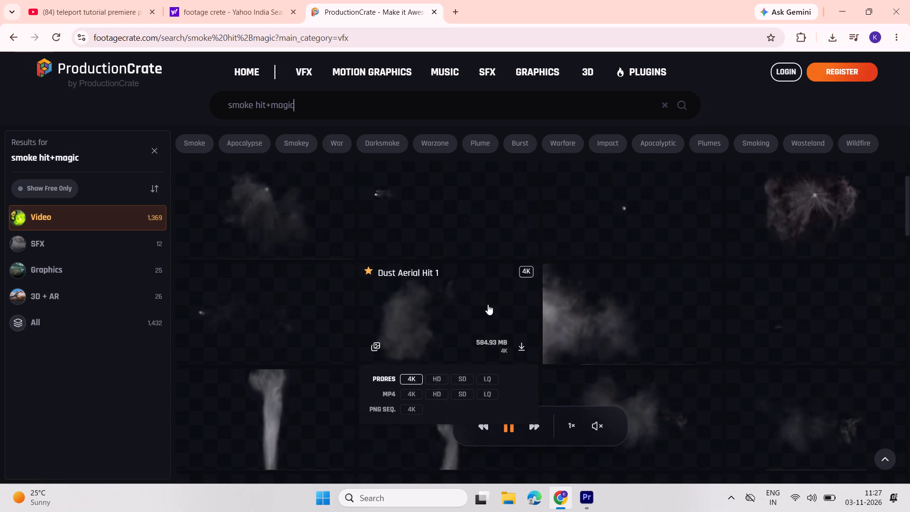
# Go to the YouTube teleport tutorial and play a few seconds of its opening for reference.
pyautogui.click(94, 8)
pyautogui.press('space')
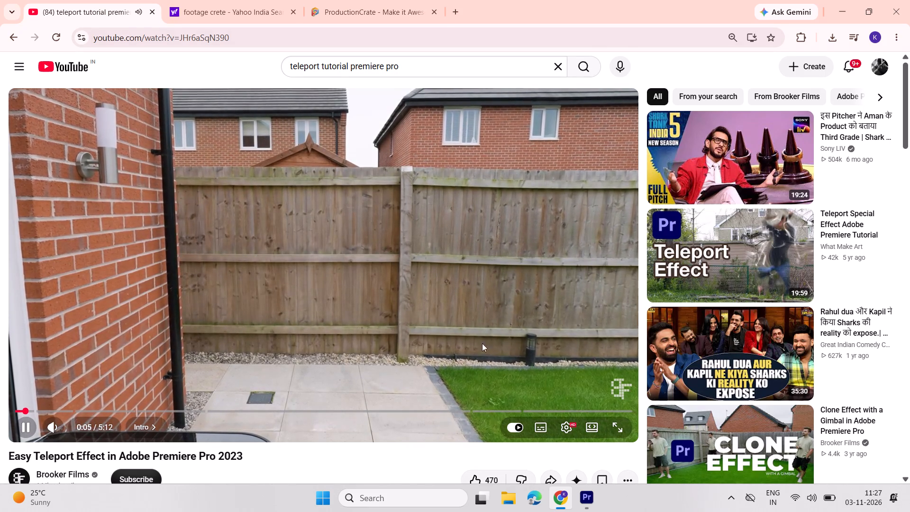
pyautogui.press('space')
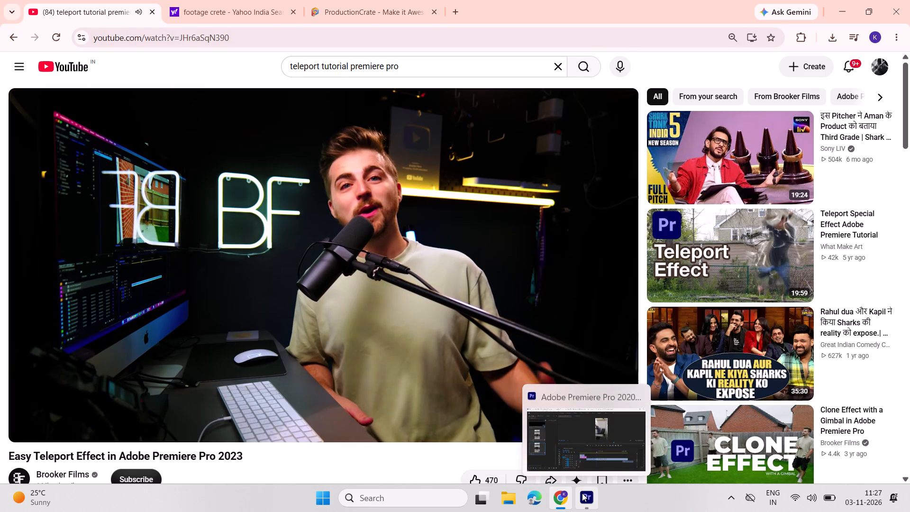
# Switch to Premiere Pro, replay the cut to the seated-man clip on V1, and park the playhead at 00;00;14;05.
pyautogui.click(582, 493)
pyautogui.press('space')
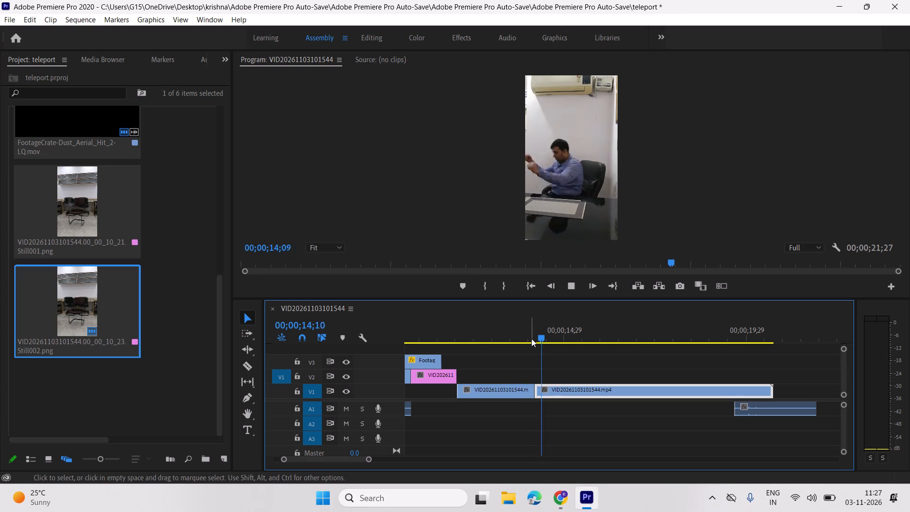
pyautogui.press('space')
pyautogui.moveTo(555, 334); pyautogui.dragTo(526, 340)
pyautogui.press('space')
pyautogui.press('space')
pyautogui.press('space')
pyautogui.press('space')
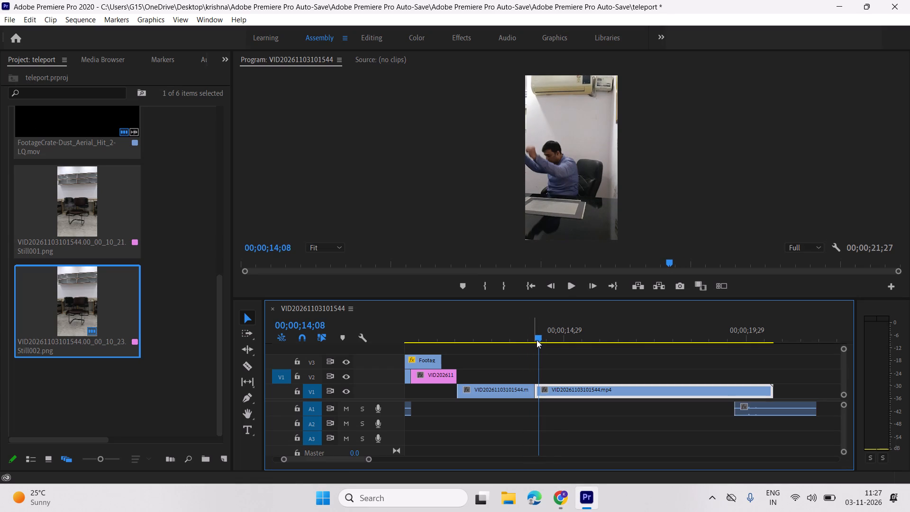
pyautogui.click(537, 333)
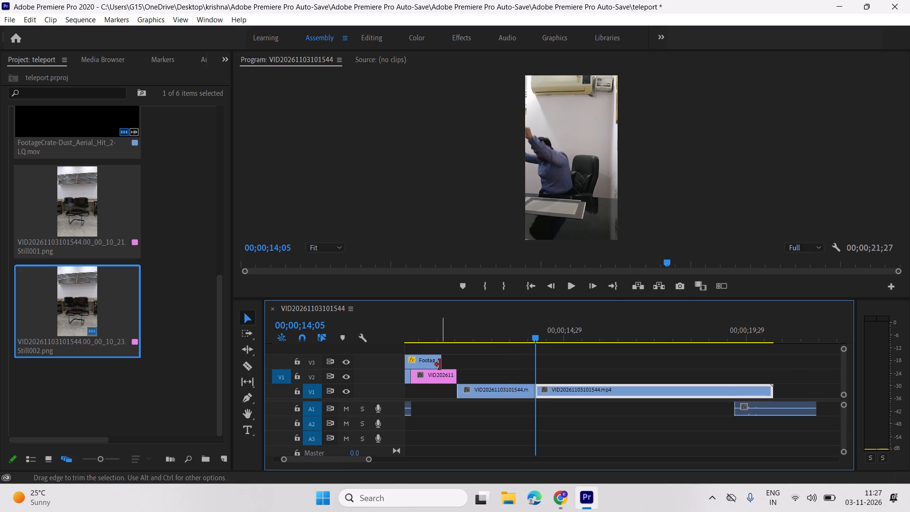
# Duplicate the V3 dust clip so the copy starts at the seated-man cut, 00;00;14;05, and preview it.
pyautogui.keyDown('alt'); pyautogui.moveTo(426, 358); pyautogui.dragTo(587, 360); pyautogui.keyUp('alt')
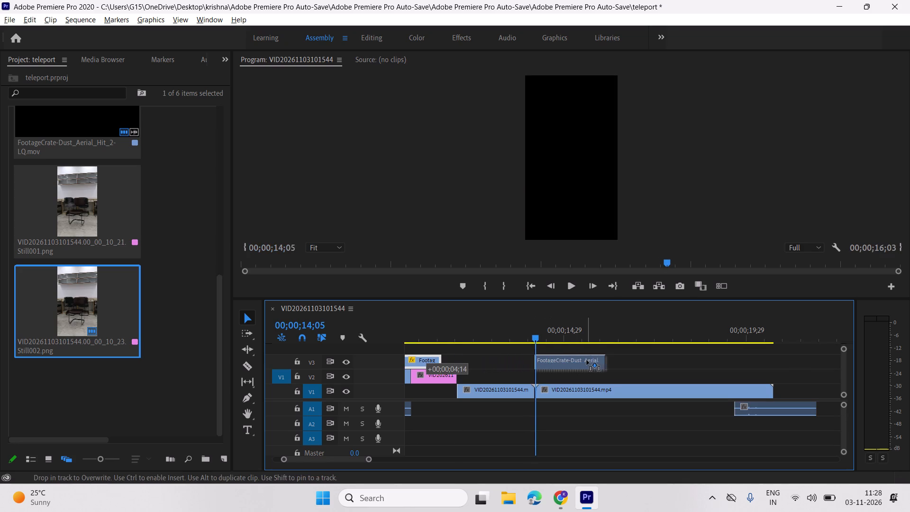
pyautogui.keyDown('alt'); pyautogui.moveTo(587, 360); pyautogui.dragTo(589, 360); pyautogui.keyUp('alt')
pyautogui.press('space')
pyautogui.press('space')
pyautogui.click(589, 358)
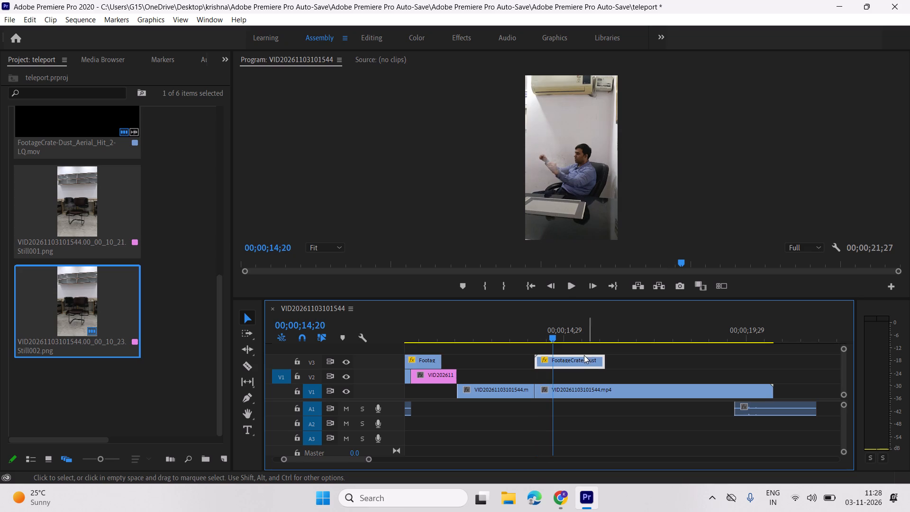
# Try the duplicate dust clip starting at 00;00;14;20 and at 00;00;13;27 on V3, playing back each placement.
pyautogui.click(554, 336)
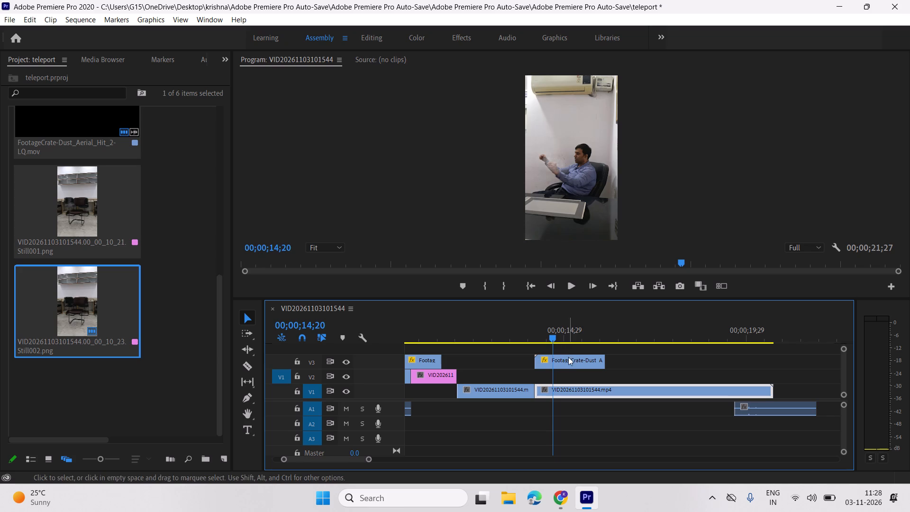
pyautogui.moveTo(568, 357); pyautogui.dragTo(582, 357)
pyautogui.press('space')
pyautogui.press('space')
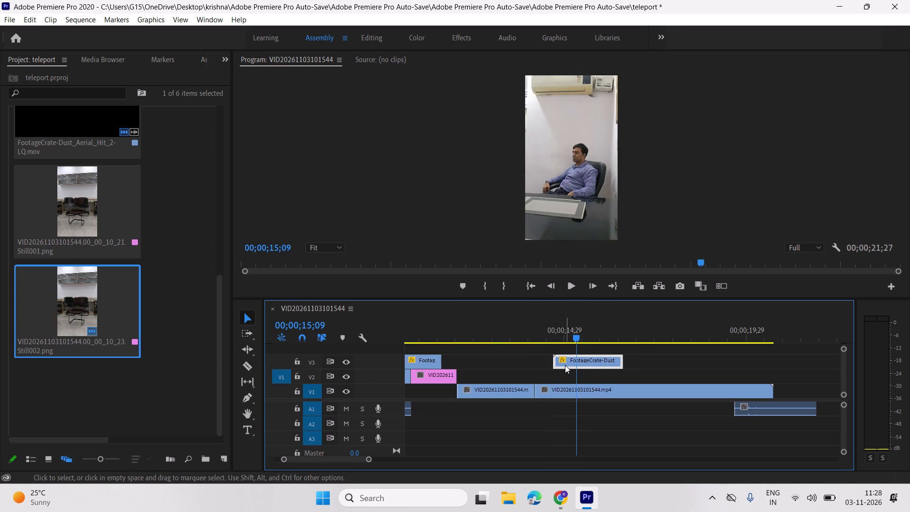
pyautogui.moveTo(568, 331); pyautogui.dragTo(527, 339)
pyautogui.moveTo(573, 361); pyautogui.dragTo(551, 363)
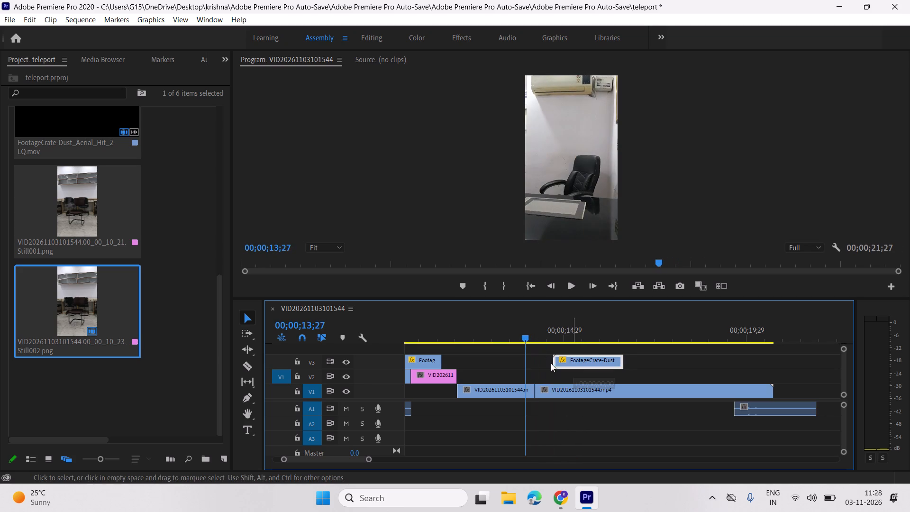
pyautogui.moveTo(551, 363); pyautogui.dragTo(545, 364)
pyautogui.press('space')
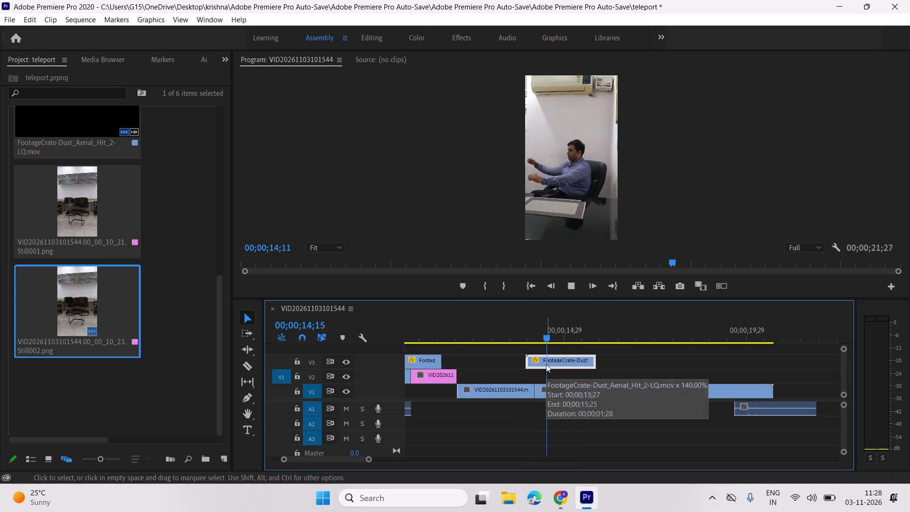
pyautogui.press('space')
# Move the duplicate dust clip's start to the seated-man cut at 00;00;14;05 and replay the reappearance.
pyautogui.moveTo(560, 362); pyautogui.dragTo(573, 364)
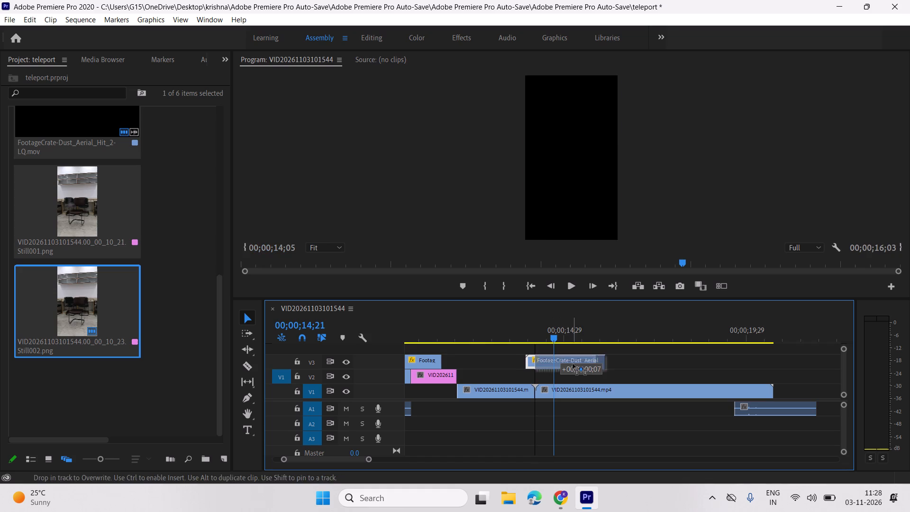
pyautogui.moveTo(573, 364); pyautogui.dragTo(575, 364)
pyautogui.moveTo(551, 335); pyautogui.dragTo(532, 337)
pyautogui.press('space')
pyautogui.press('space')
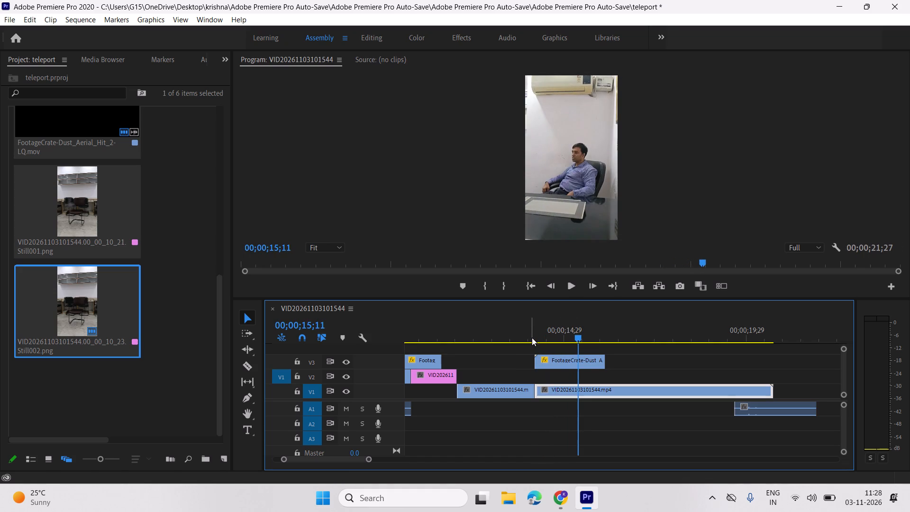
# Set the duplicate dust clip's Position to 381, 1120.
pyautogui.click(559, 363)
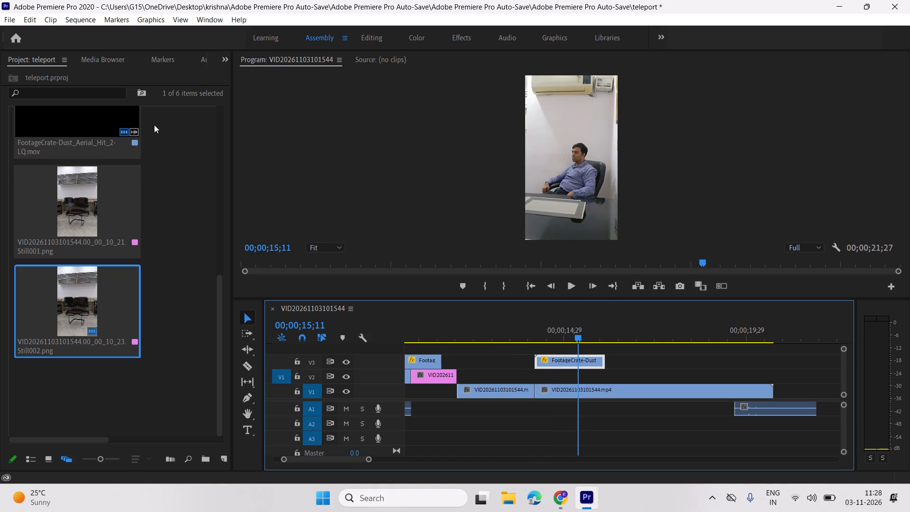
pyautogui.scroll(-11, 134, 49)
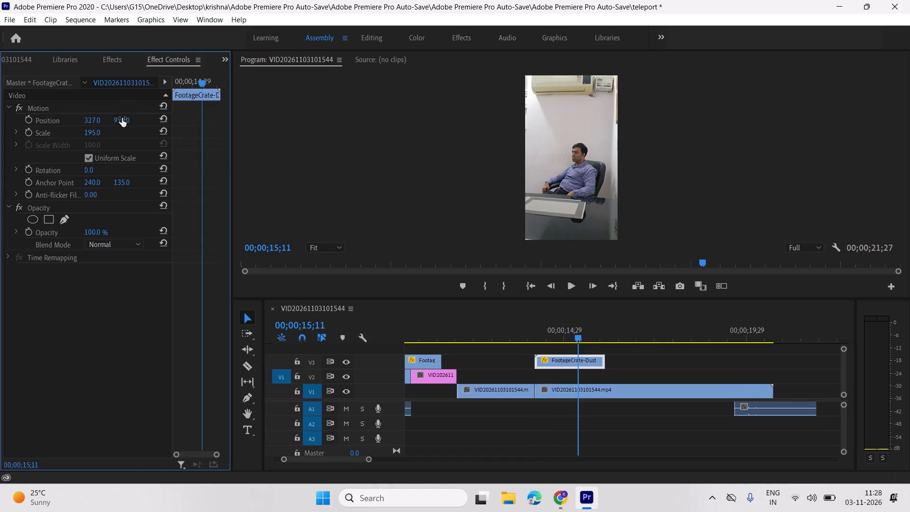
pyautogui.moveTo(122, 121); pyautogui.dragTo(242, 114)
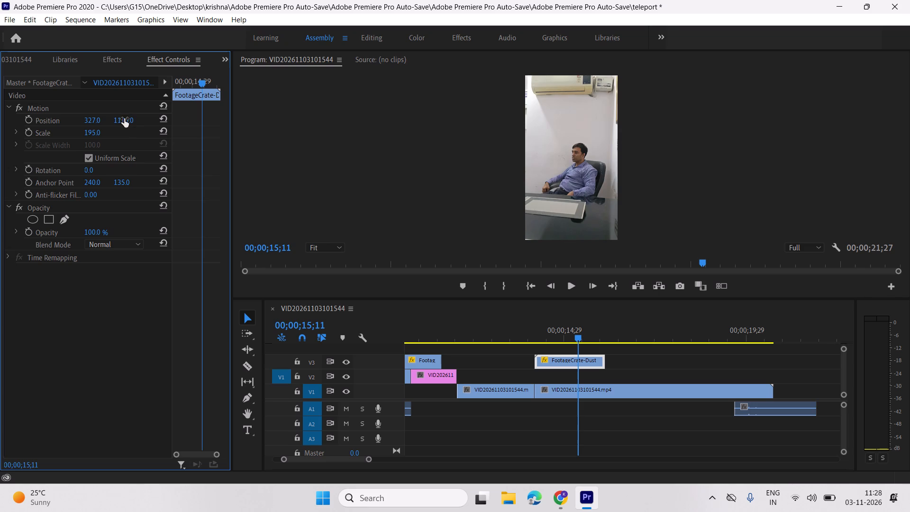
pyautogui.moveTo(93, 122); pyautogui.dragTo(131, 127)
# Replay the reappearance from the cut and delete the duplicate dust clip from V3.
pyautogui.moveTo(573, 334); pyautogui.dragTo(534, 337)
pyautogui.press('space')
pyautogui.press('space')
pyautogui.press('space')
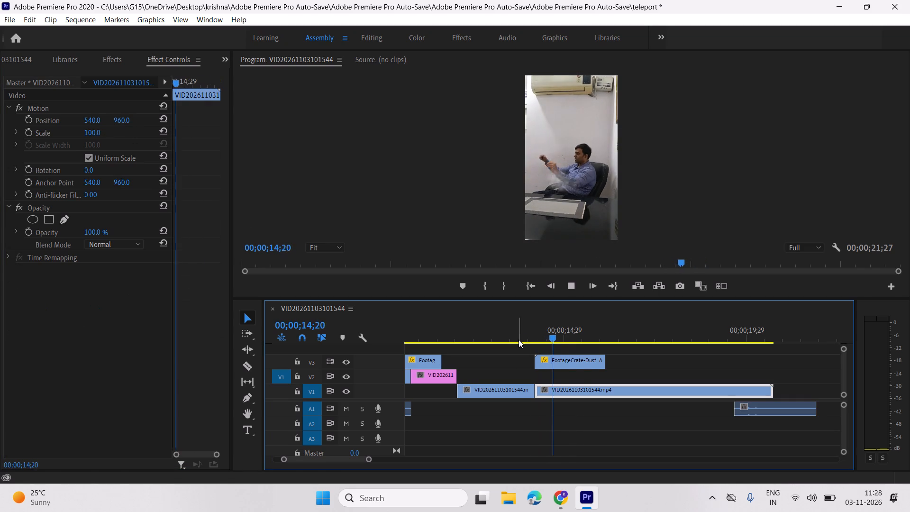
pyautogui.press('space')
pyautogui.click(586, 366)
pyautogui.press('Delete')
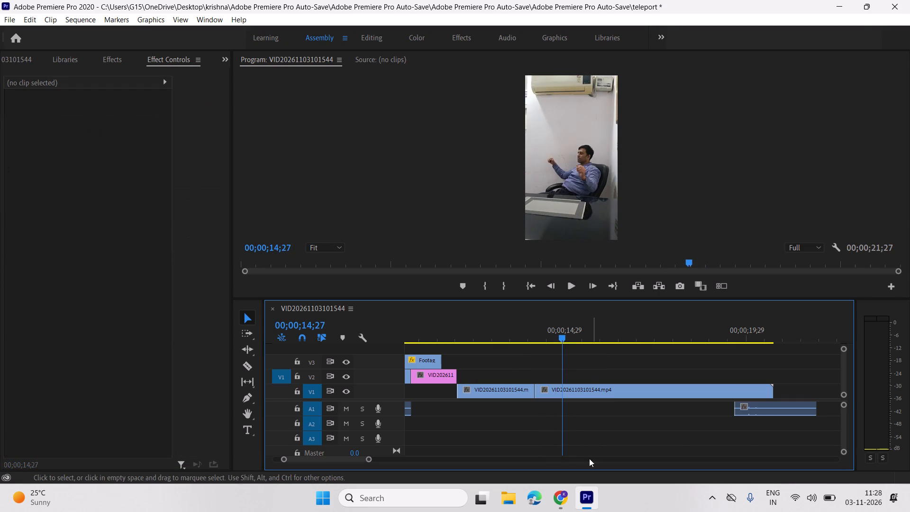
# Switch to Chrome, go to the FootageCrate "smoke hit+magic" results and close the Yahoo search page.
pyautogui.click(561, 487)
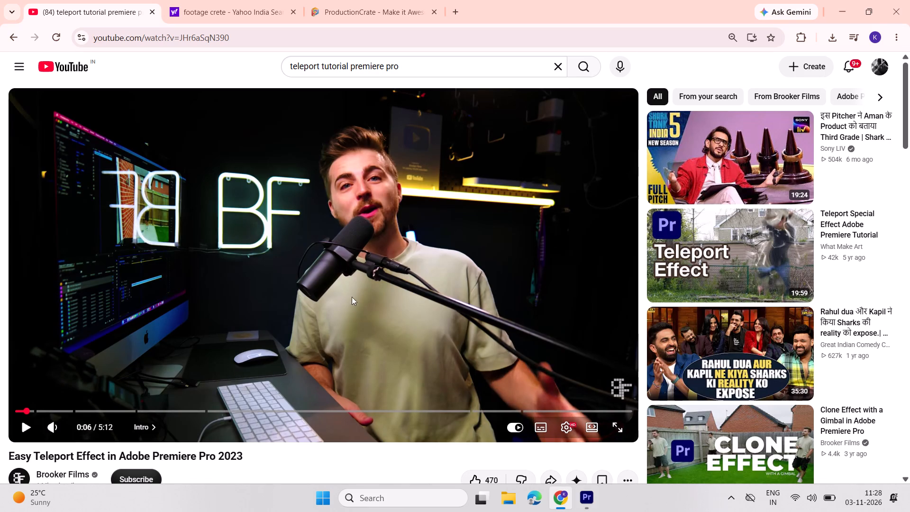
pyautogui.click(238, 15)
pyautogui.click(369, 19)
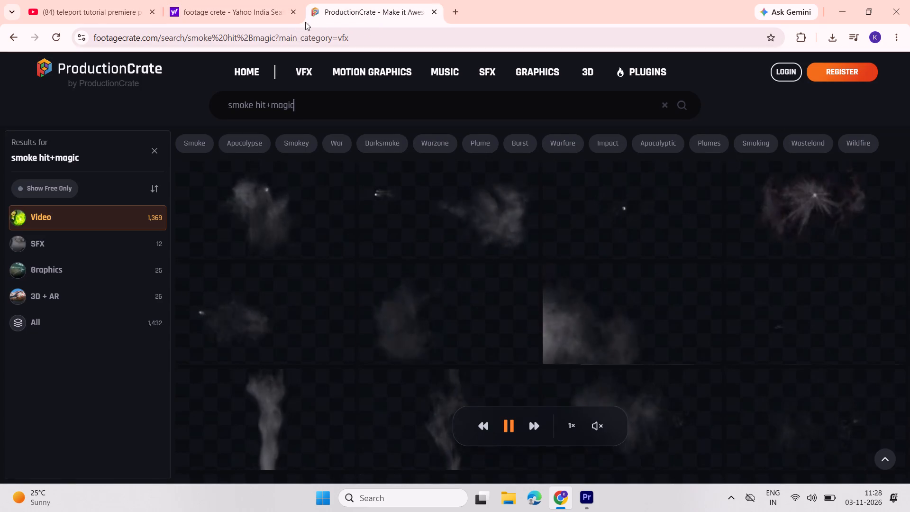
pyautogui.click(293, 14)
# Examine the smoke and dust clips deeper in the results, including the Sideways Dust Blast and Dust Blast At Cam series.
pyautogui.scroll(-3, 763, 343)
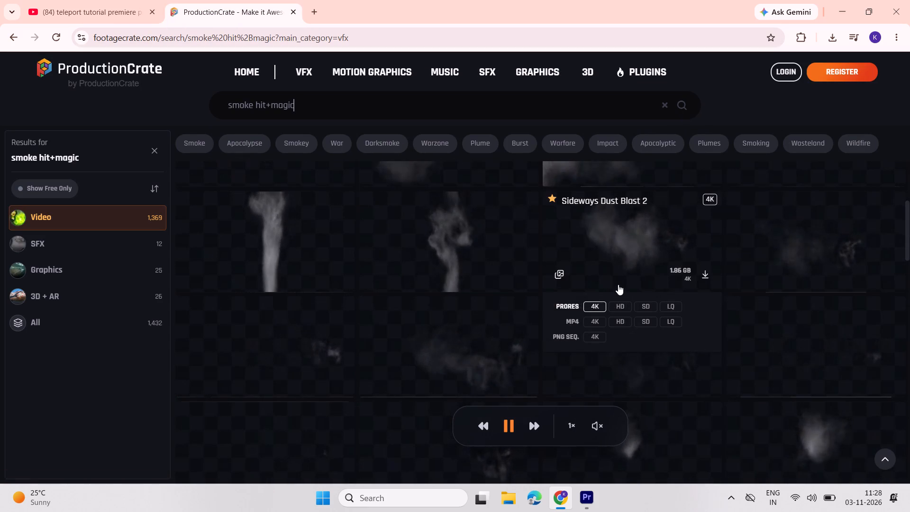
pyautogui.scroll(-3, 687, 275)
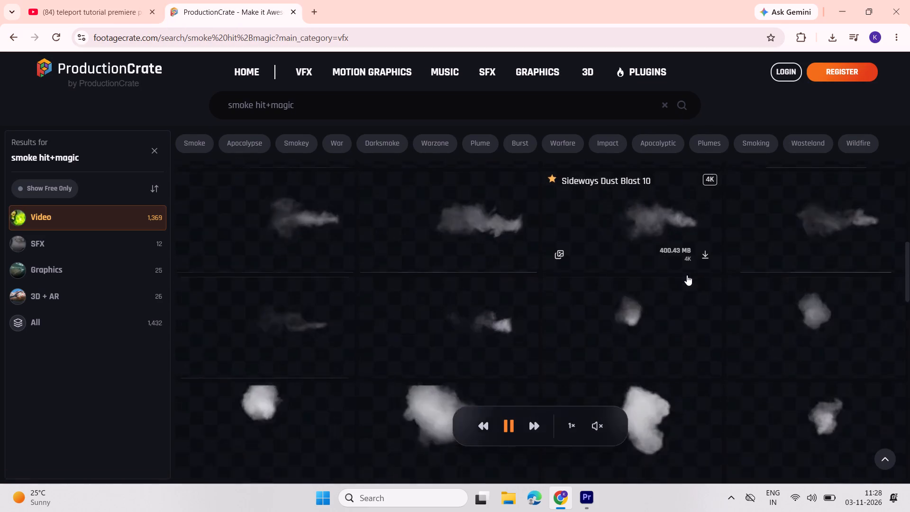
pyautogui.scroll(-2, 687, 275)
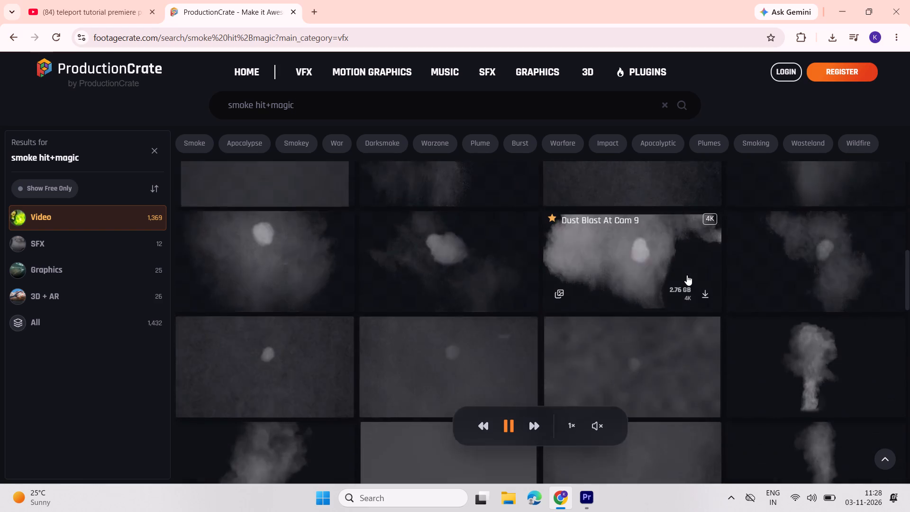
pyautogui.scroll(-1, 687, 275)
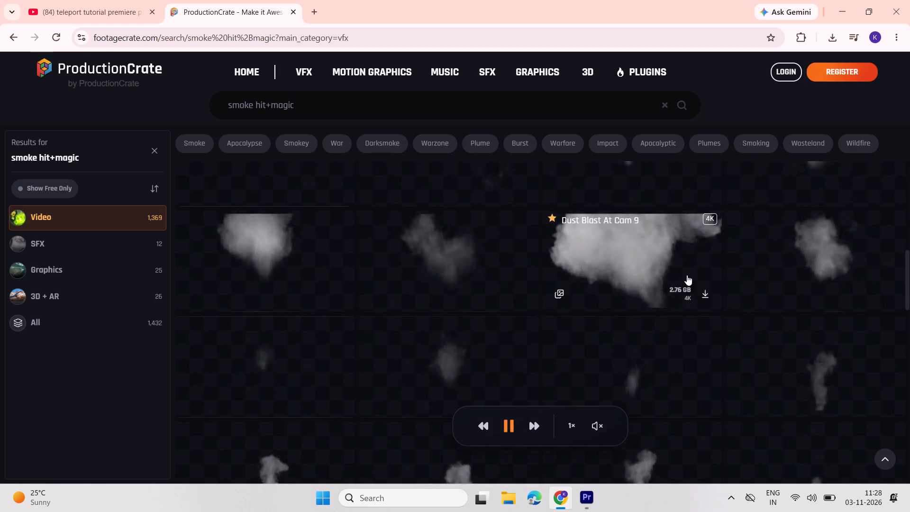
pyautogui.scroll(-6, 687, 275)
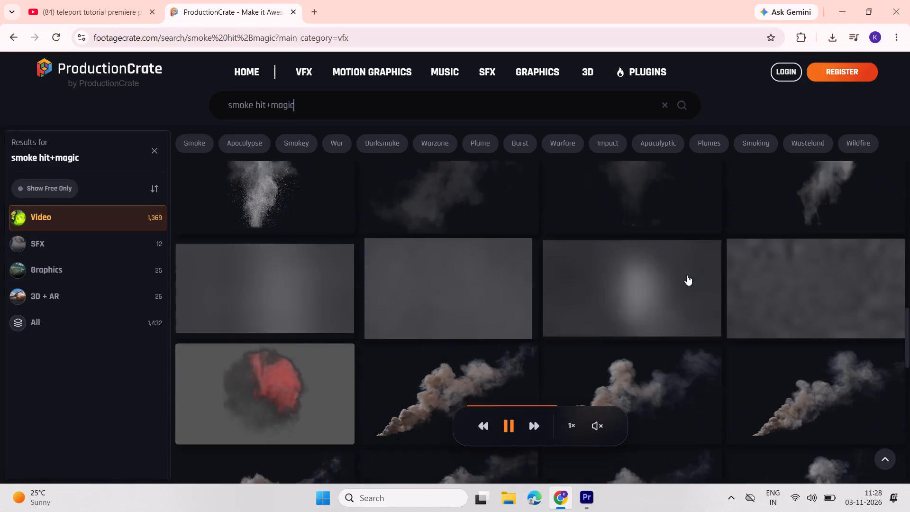
pyautogui.scroll(14, 687, 275)
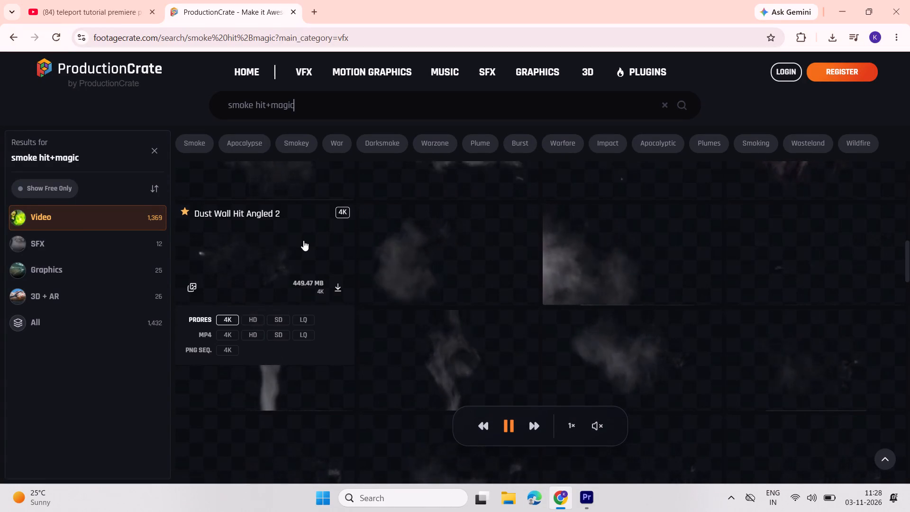
pyautogui.scroll(-3, 303, 240)
pyautogui.scroll(2, 303, 240)
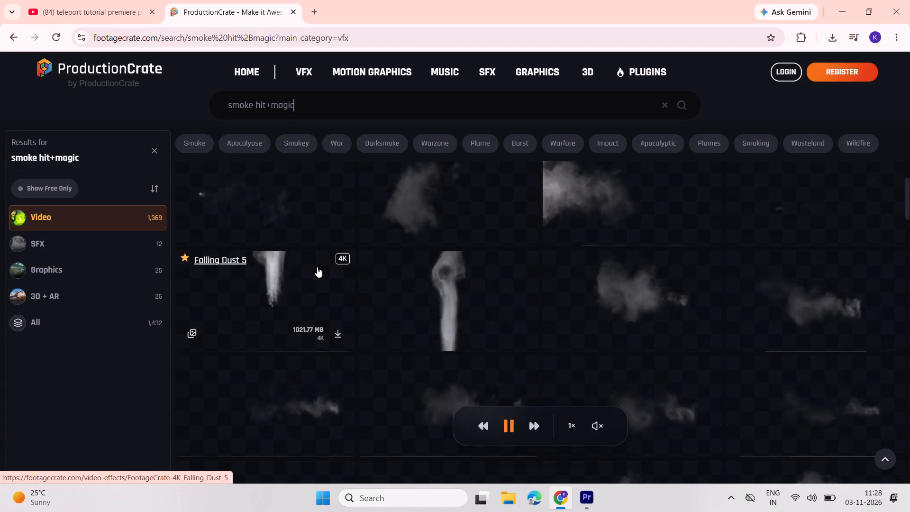
# Examine the smoke and dust clips back up through the results, including the Dust Wall Hit and Ground Dust Hit series.
pyautogui.scroll(1, 449, 210)
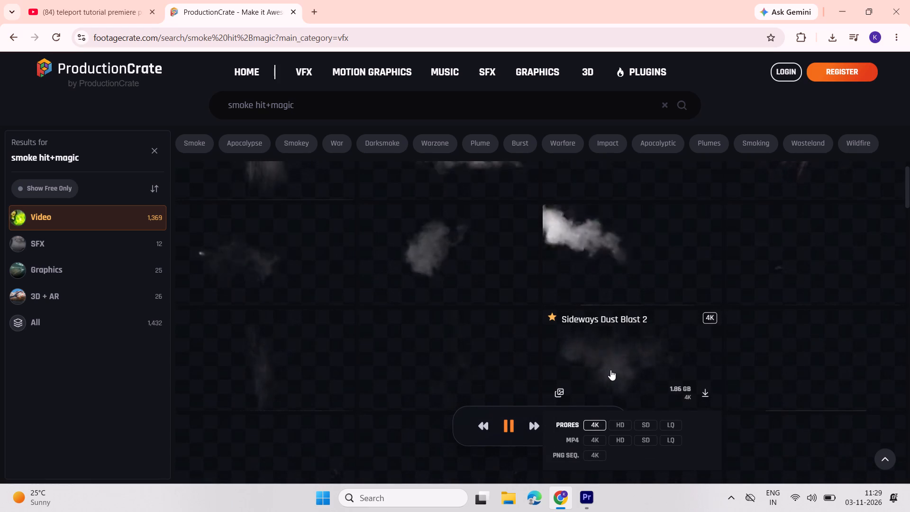
pyautogui.scroll(3, 610, 370)
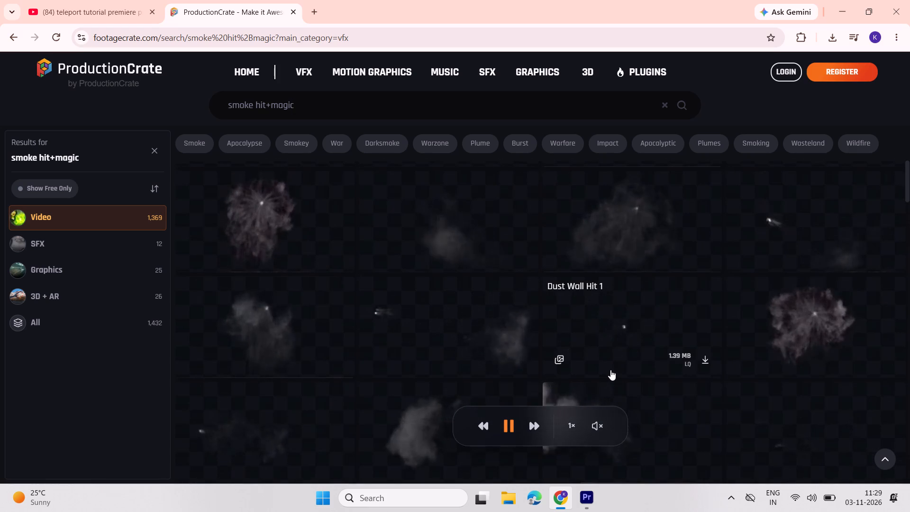
pyautogui.scroll(2, 610, 370)
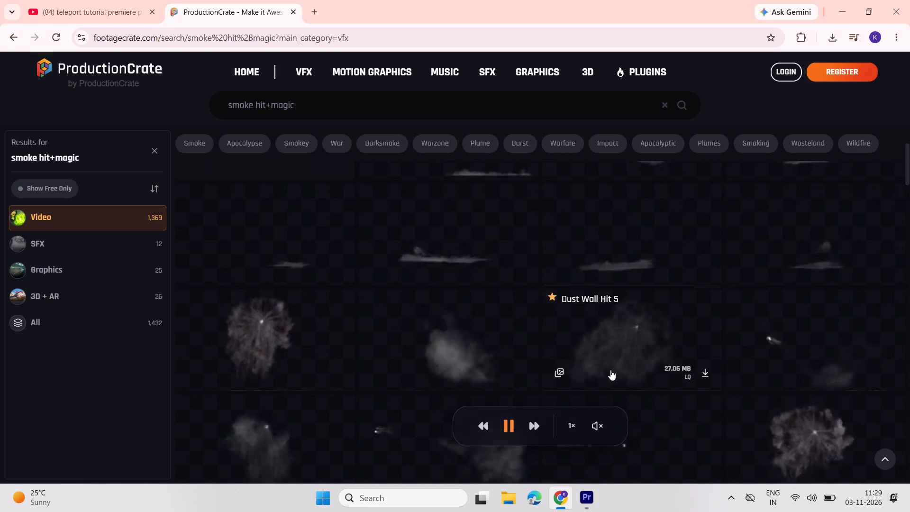
pyautogui.scroll(2, 612, 346)
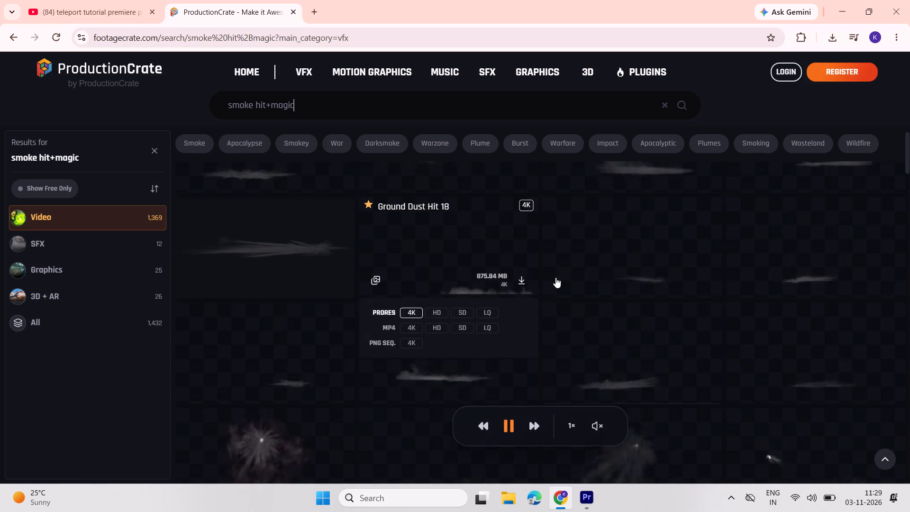
pyautogui.scroll(2, 582, 274)
pyautogui.scroll(2, 448, 275)
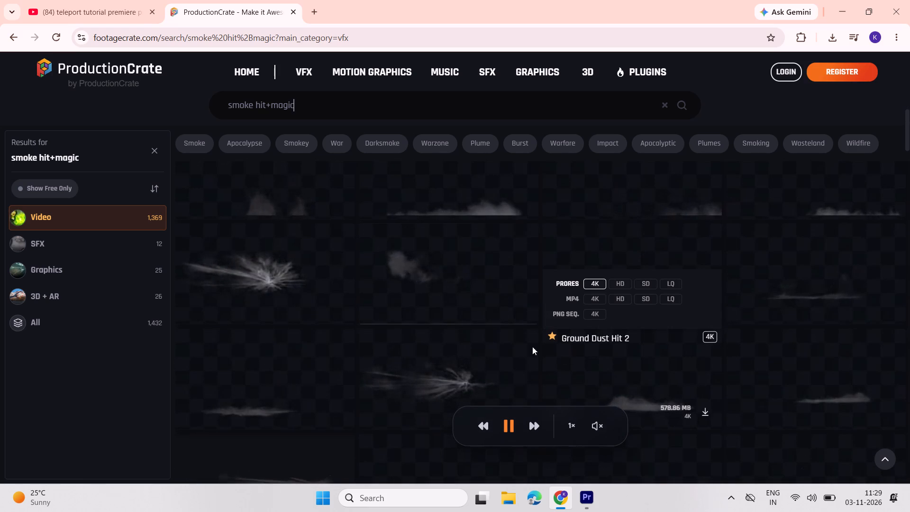
pyautogui.scroll(2, 404, 281)
pyautogui.scroll(1, 446, 282)
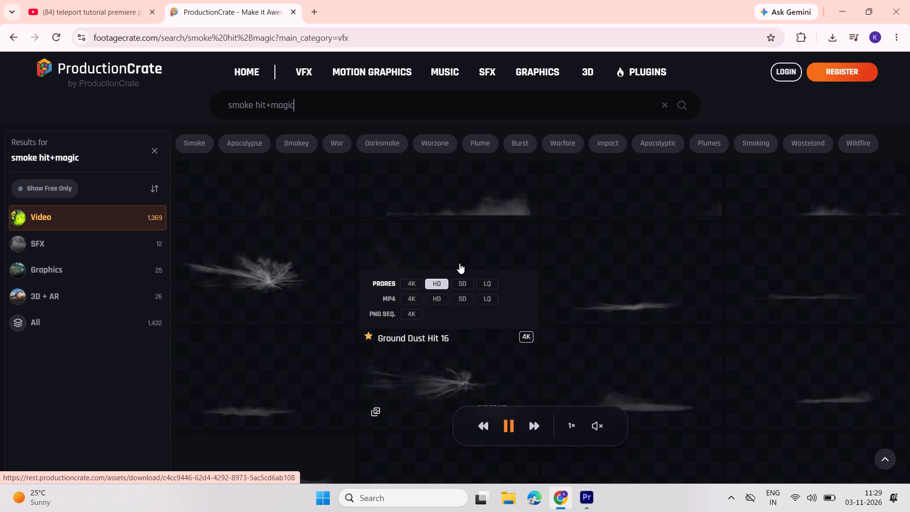
pyautogui.scroll(2, 463, 212)
pyautogui.scroll(1, 464, 258)
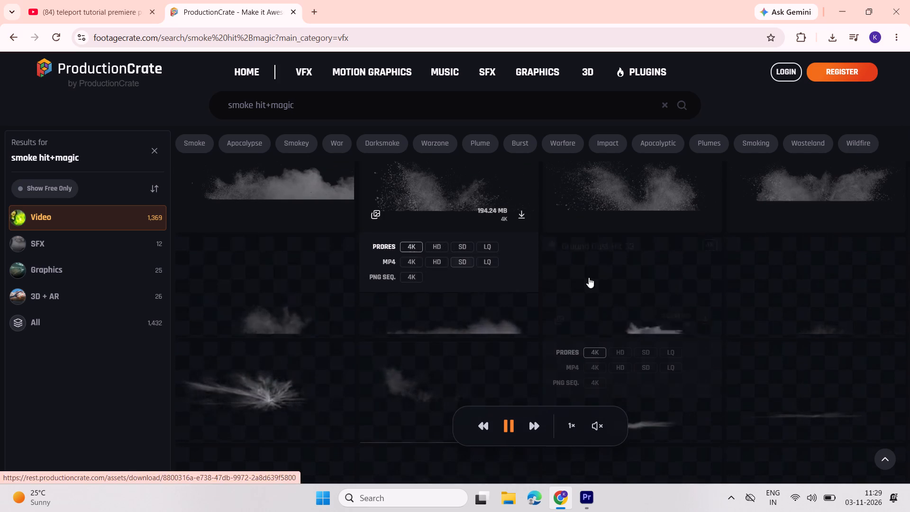
pyautogui.scroll(2, 602, 261)
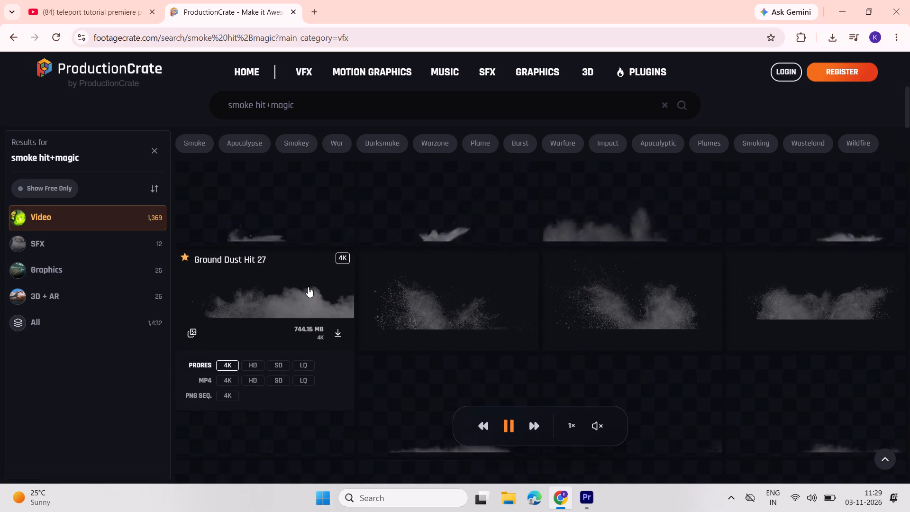
pyautogui.scroll(1, 308, 287)
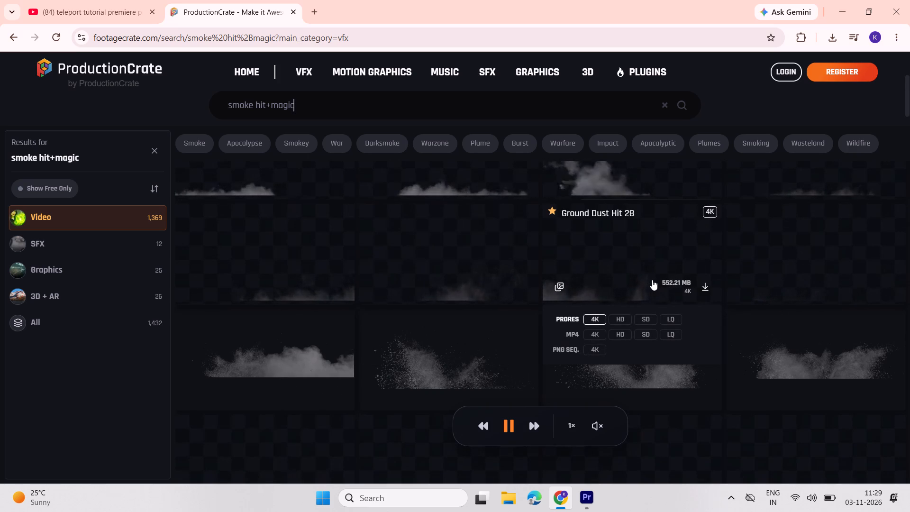
pyautogui.scroll(1, 672, 283)
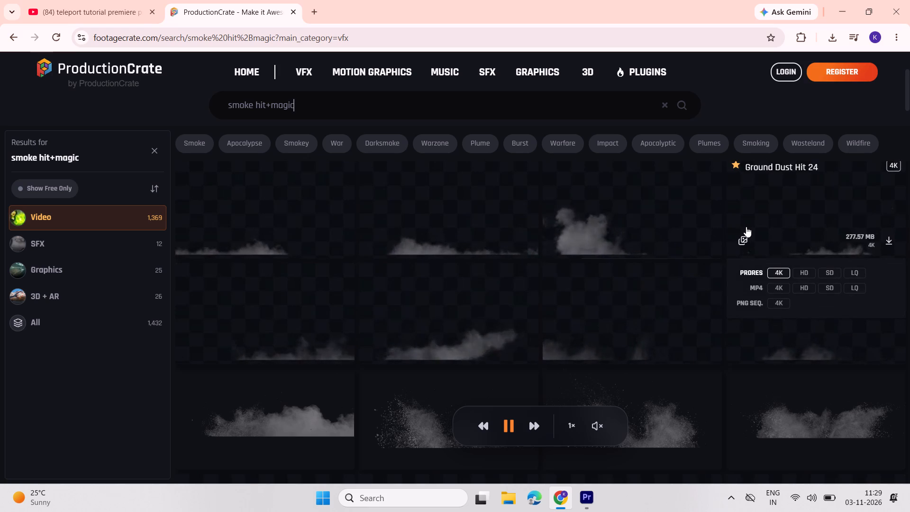
pyautogui.scroll(-2, 659, 292)
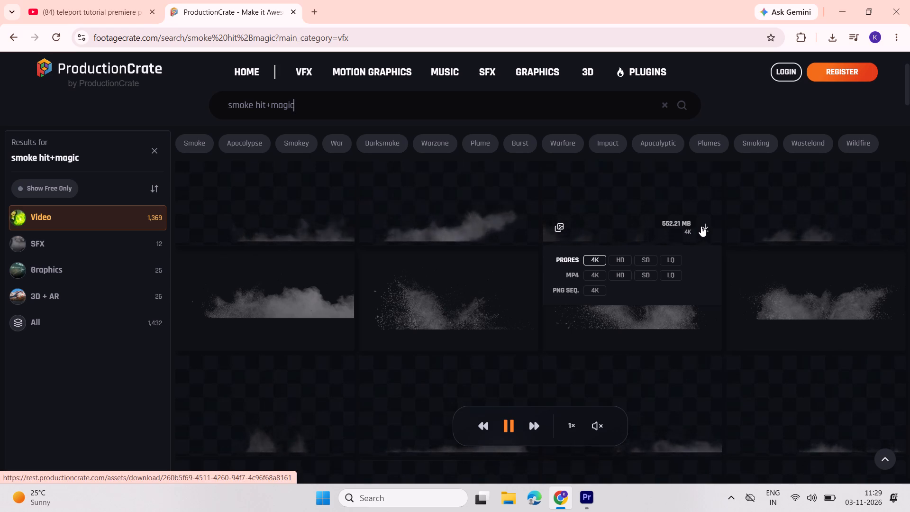
pyautogui.scroll(1, 491, 233)
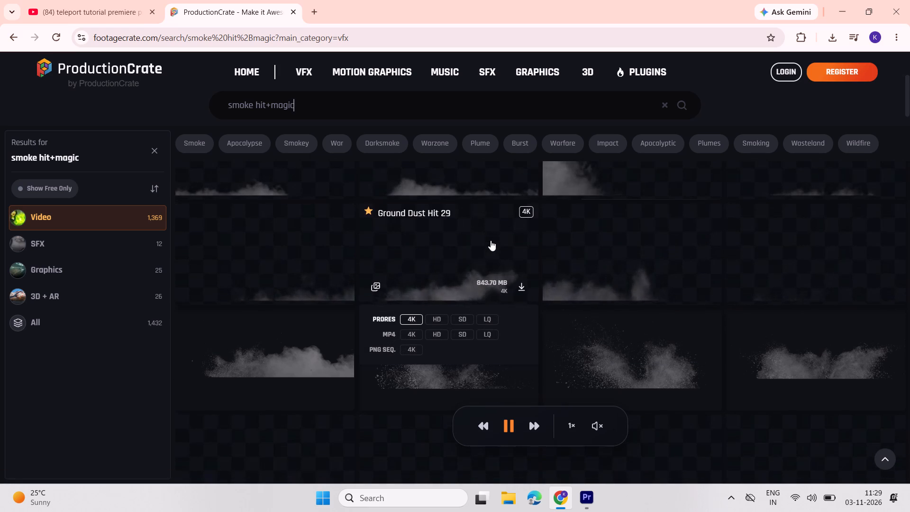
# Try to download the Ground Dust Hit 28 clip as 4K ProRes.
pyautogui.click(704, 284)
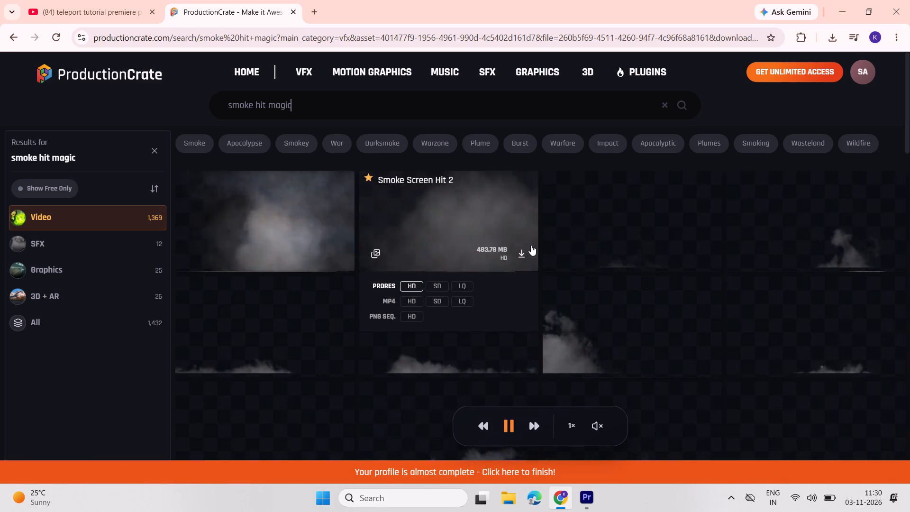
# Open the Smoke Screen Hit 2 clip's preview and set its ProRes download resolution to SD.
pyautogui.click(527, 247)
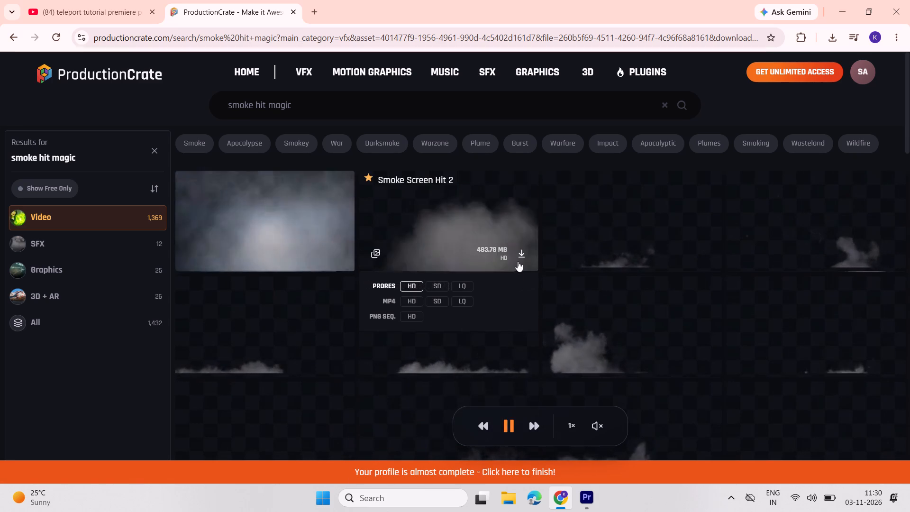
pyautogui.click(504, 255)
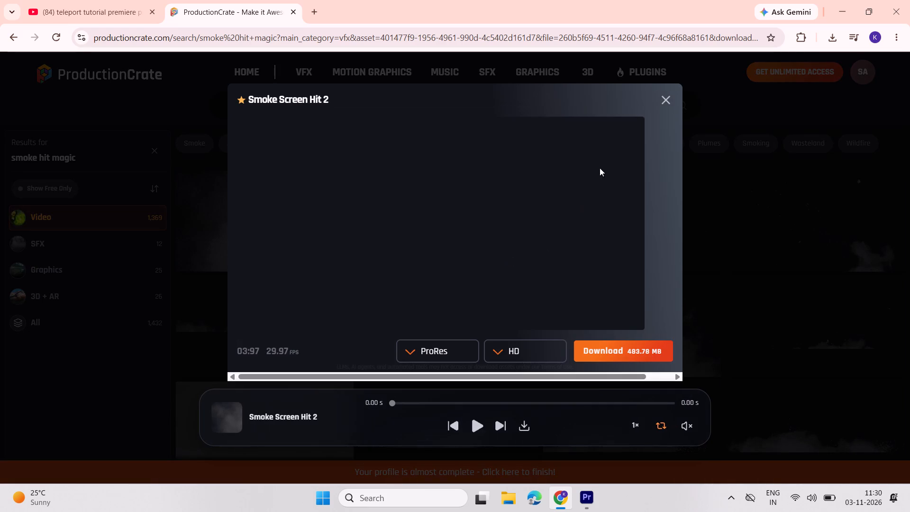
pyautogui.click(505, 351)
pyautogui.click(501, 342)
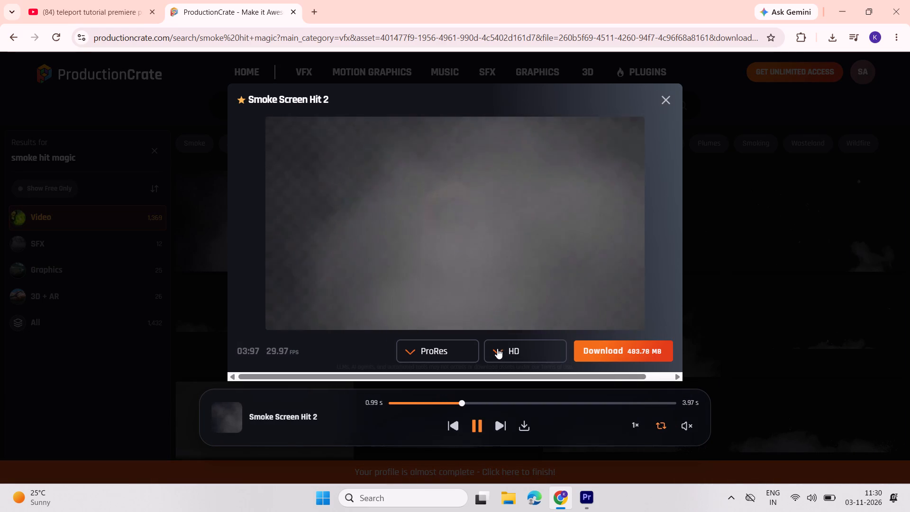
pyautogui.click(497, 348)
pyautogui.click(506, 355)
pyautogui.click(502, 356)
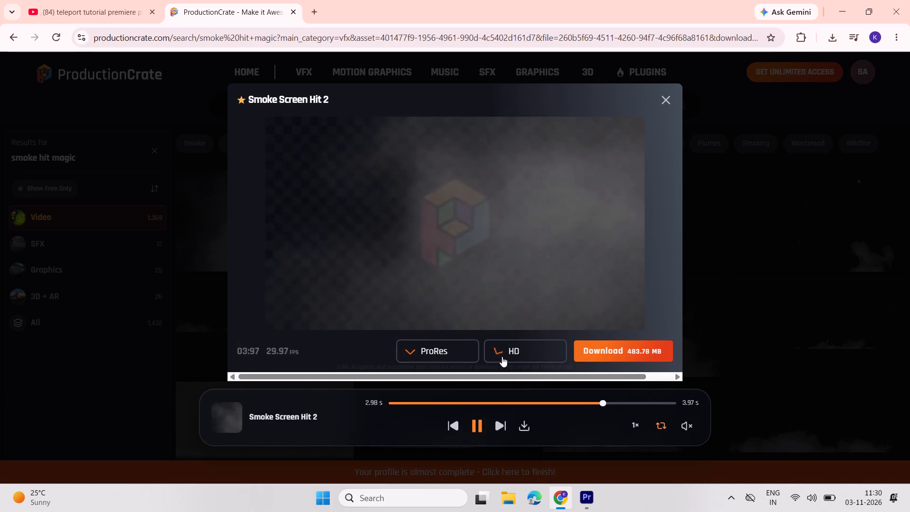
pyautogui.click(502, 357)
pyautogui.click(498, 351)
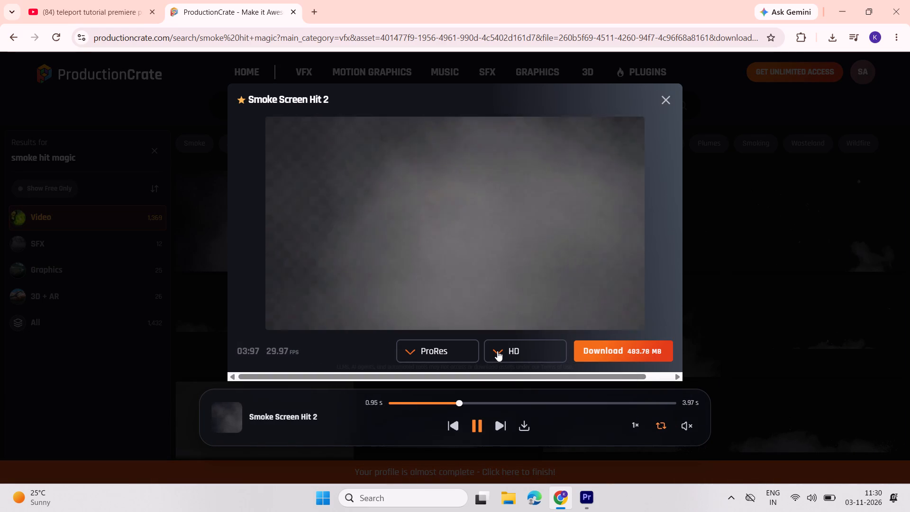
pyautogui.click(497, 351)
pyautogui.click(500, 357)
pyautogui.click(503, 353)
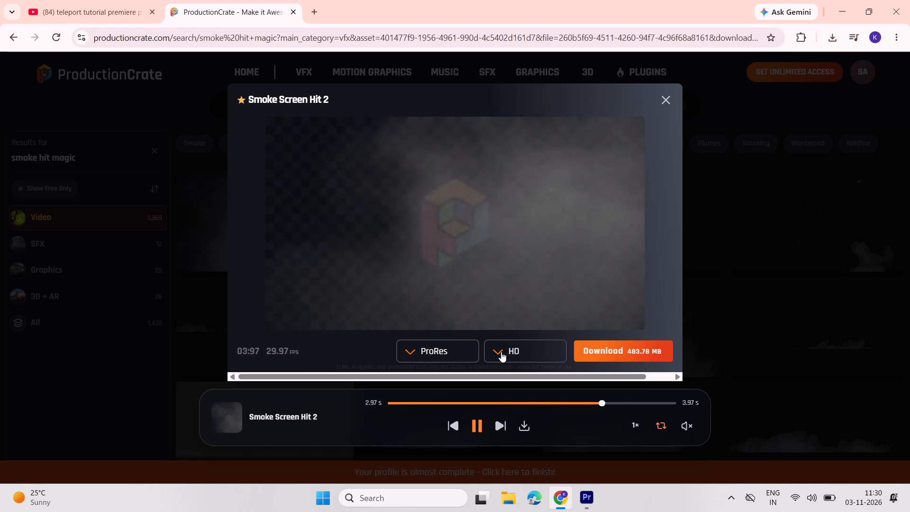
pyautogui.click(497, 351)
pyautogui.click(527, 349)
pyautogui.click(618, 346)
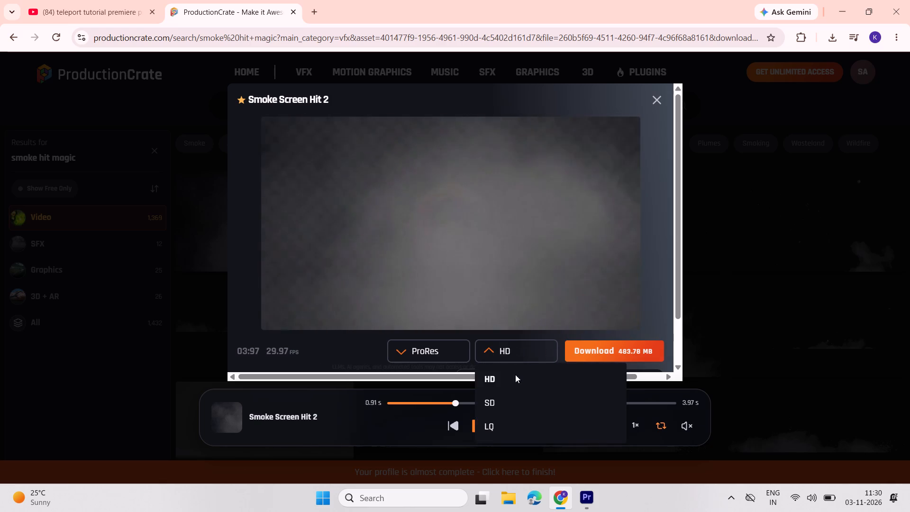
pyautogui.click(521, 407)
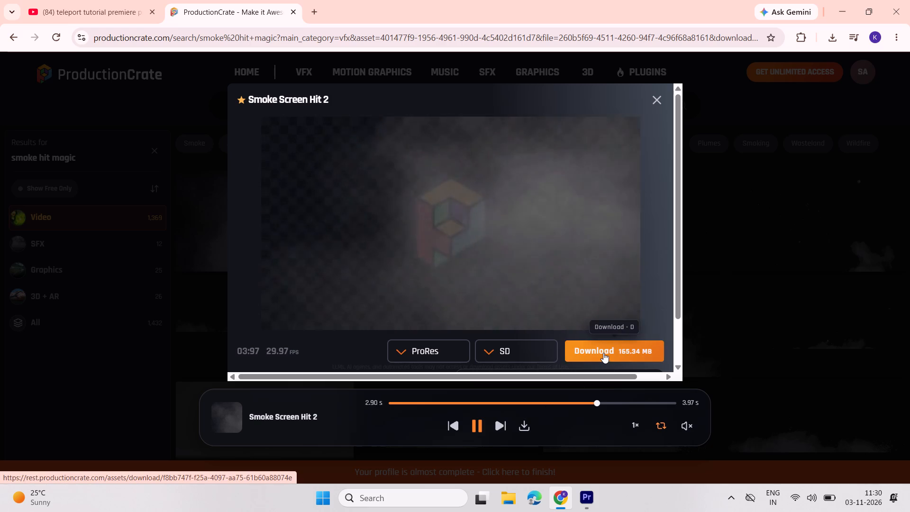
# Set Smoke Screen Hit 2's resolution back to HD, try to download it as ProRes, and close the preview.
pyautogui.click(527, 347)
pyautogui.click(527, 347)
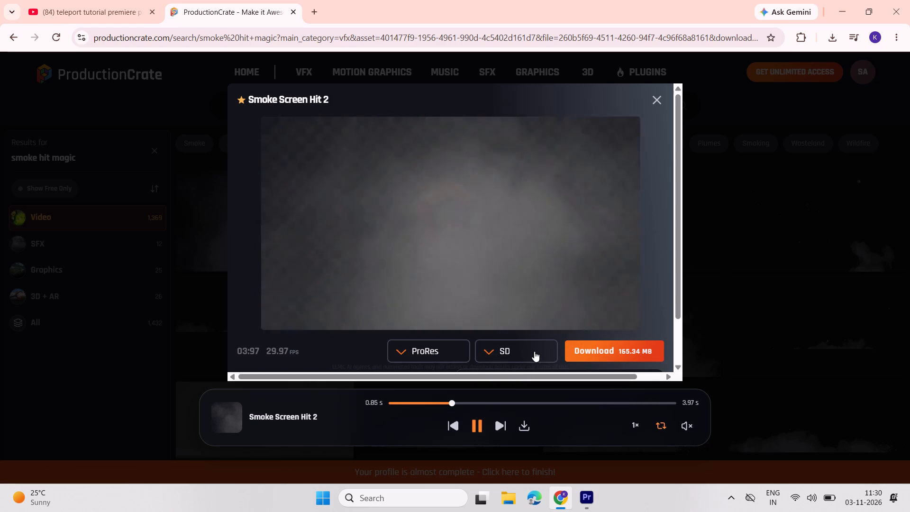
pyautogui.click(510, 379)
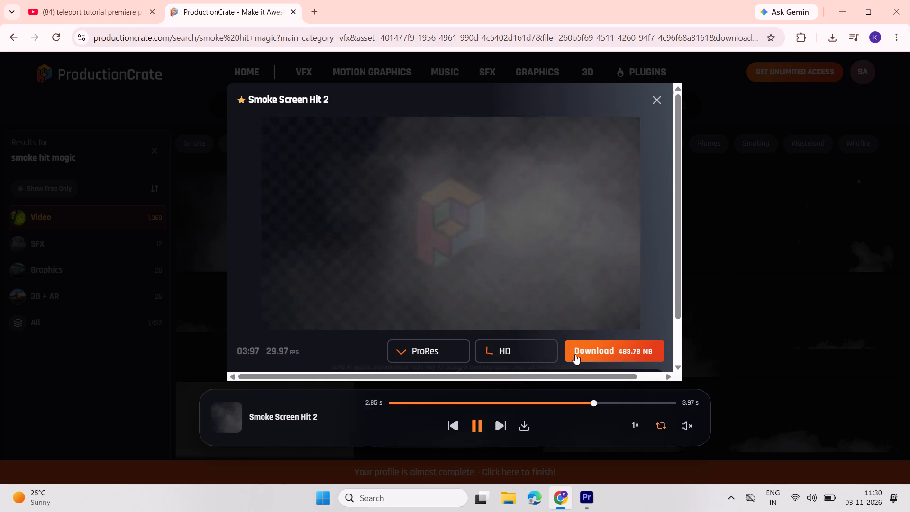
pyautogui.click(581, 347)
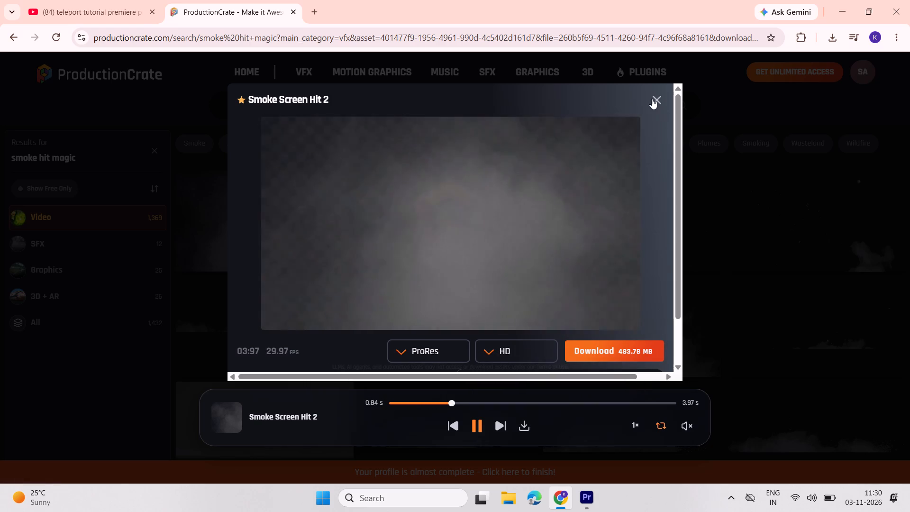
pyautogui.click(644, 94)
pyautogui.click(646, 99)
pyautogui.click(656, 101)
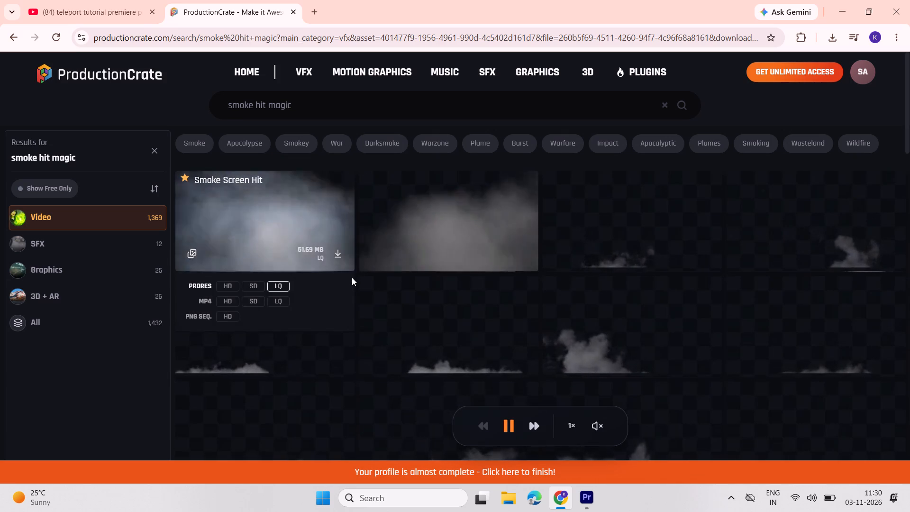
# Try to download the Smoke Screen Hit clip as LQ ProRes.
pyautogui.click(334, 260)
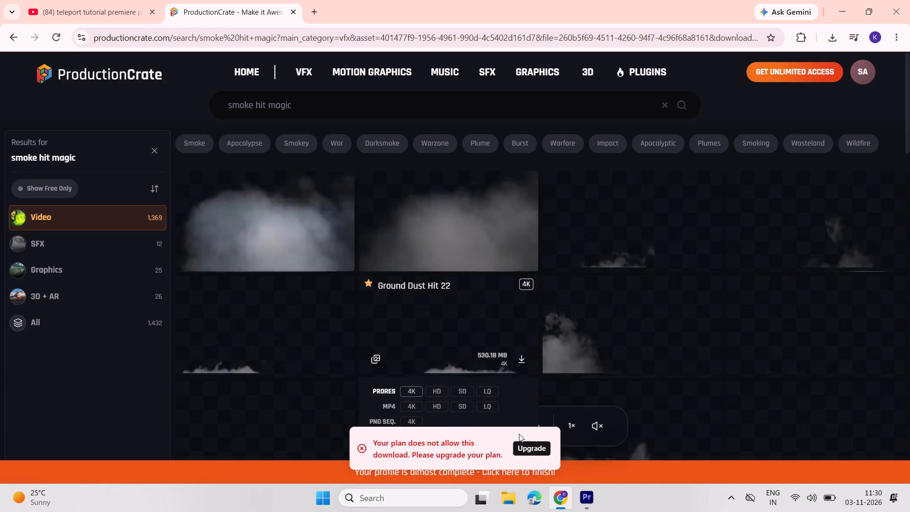
# Examine the ProductionCrate upgrade plans and return to the smoke search results.
pyautogui.click(532, 447)
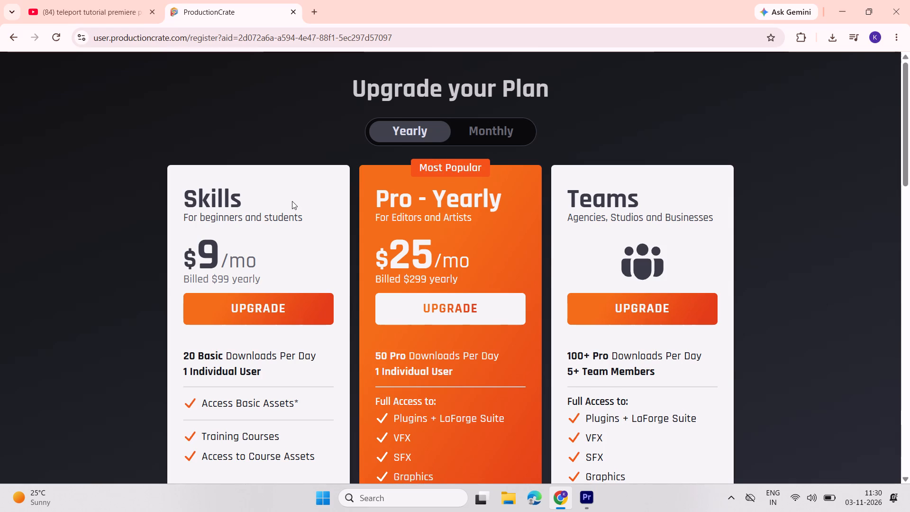
pyautogui.scroll(-2, 292, 202)
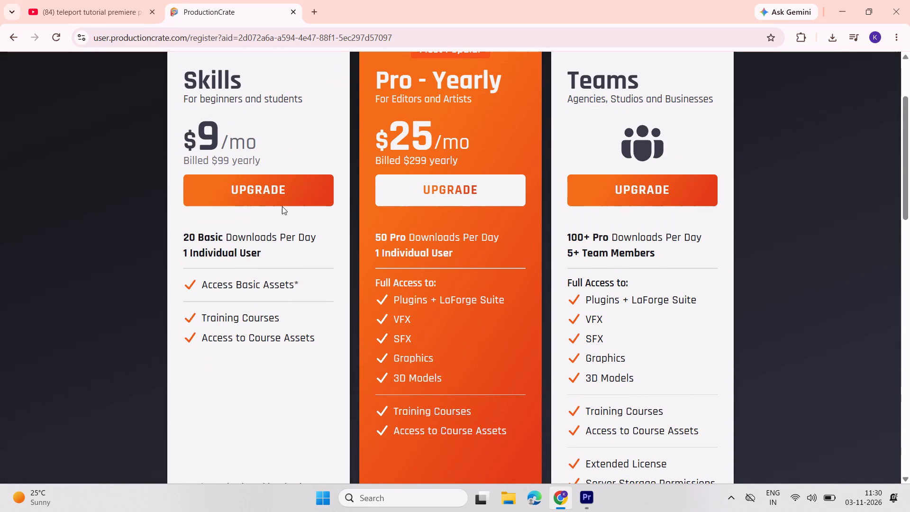
pyautogui.scroll(3, 276, 215)
pyautogui.click(9, 42)
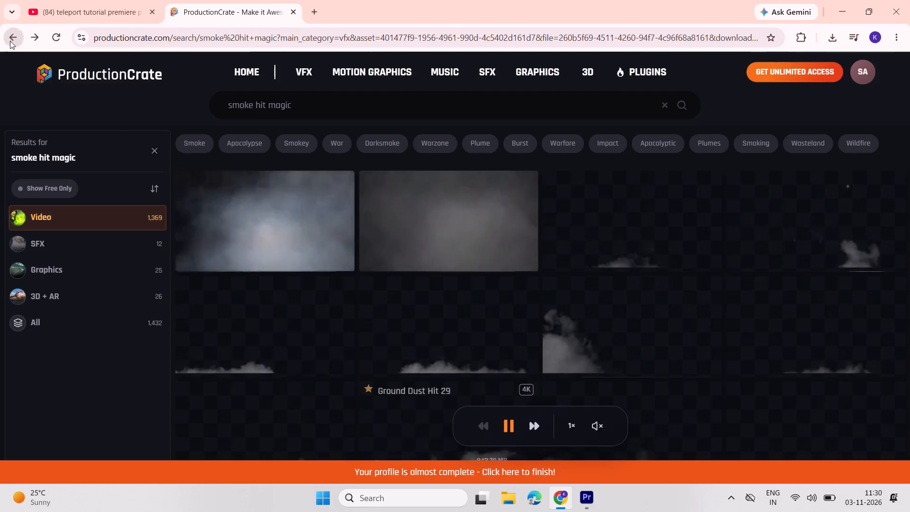
# Try the Smoke Screen Hit LQ download again and close the ProductionCrate page.
pyautogui.click(330, 253)
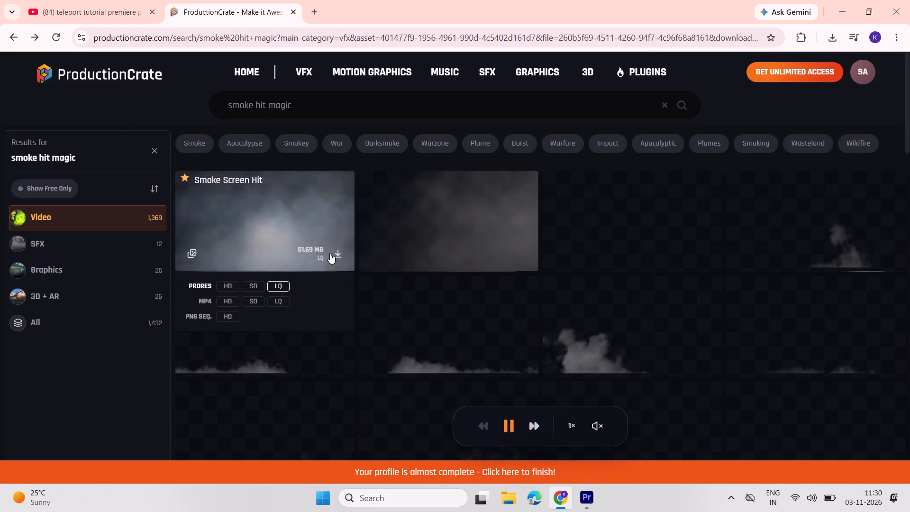
pyautogui.click(666, 107)
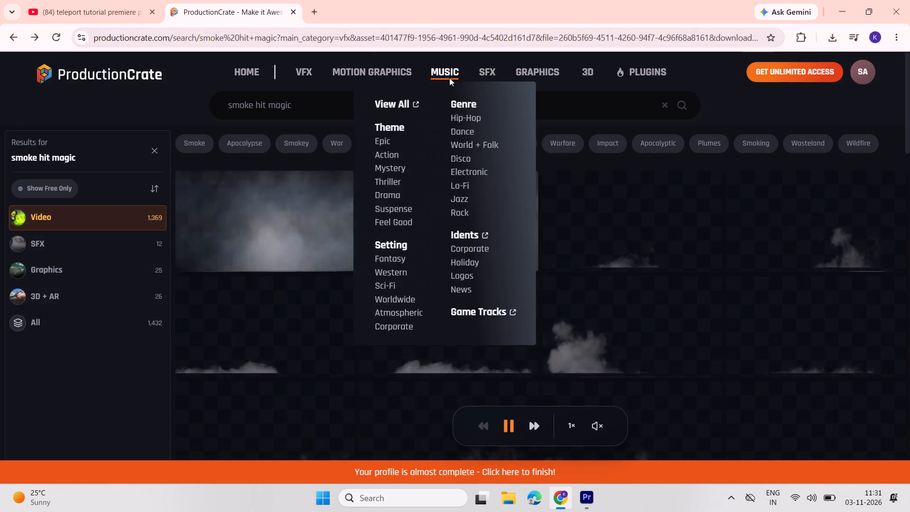
pyautogui.click(296, 11)
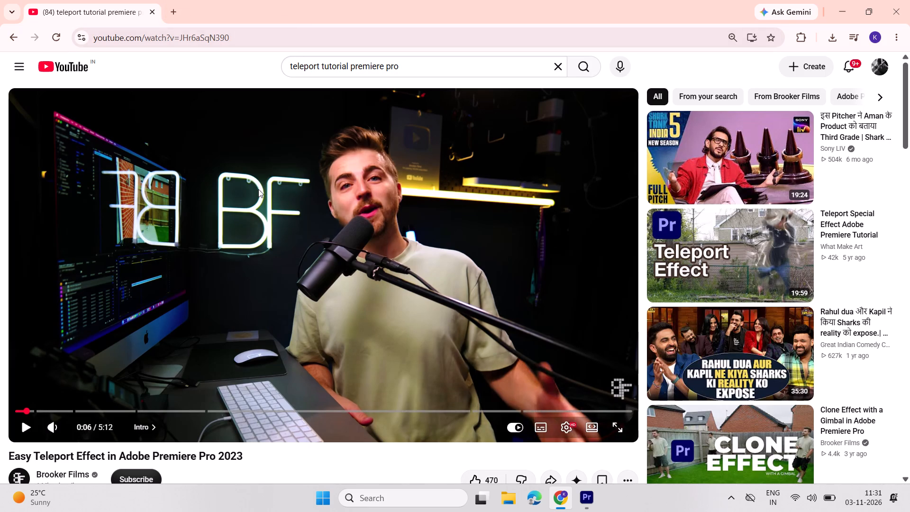
# Search the web for "fog" in a new browser tab.
pyautogui.click(178, 7)
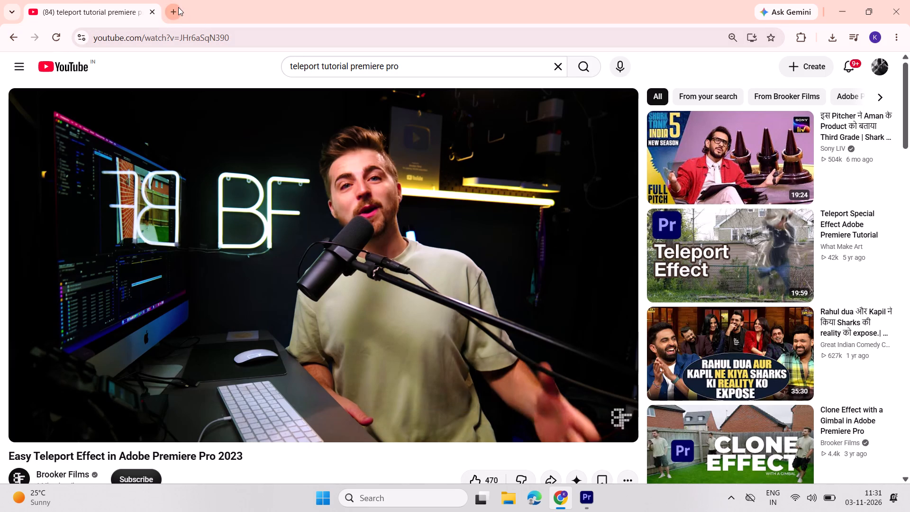
pyautogui.write('fog\\')
pyautogui.press('BackSpace')
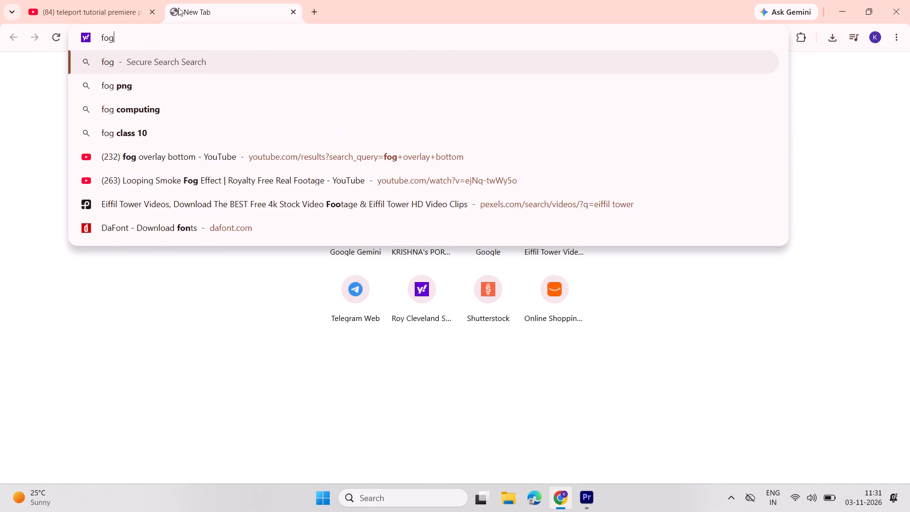
pyautogui.press('Return')
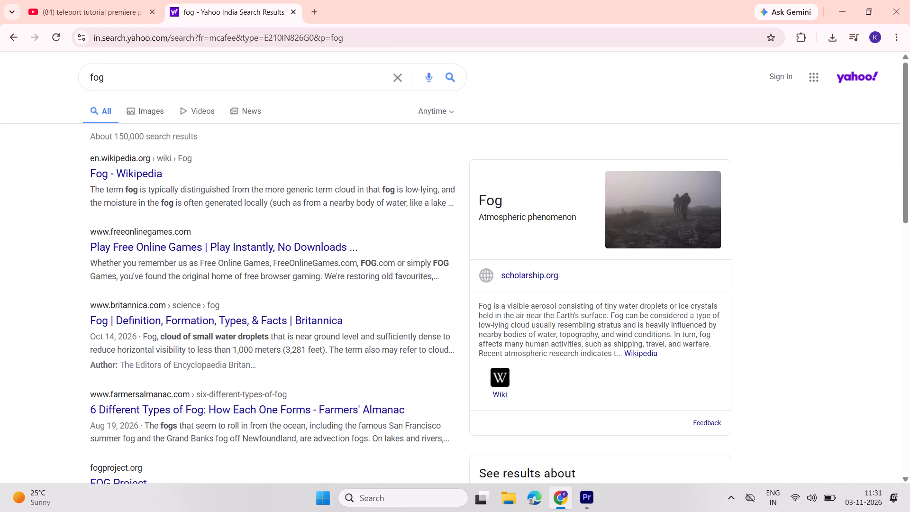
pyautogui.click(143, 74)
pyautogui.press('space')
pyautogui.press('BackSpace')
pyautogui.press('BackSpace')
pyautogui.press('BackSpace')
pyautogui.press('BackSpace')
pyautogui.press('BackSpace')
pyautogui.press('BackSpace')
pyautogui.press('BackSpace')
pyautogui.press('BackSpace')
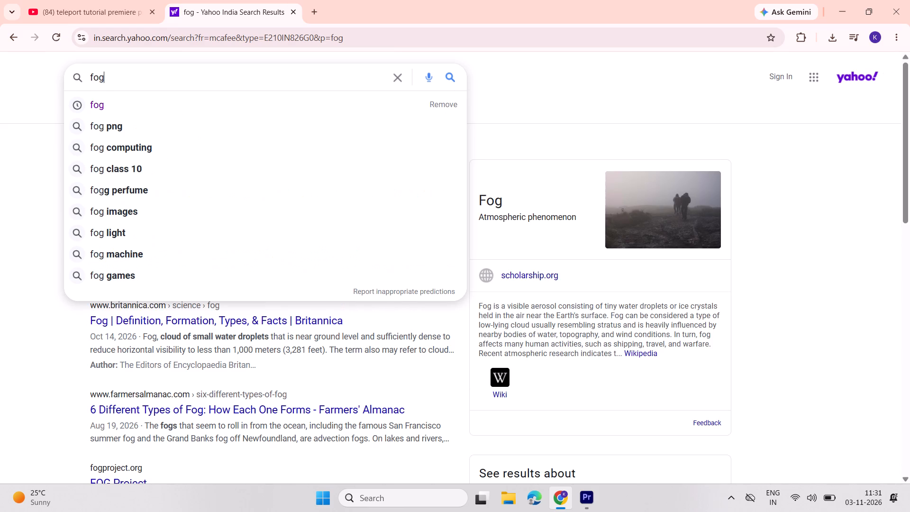
# Return to the YouTube tutorial page and search YouTube for "fog overlay".
pyautogui.click(64, 0)
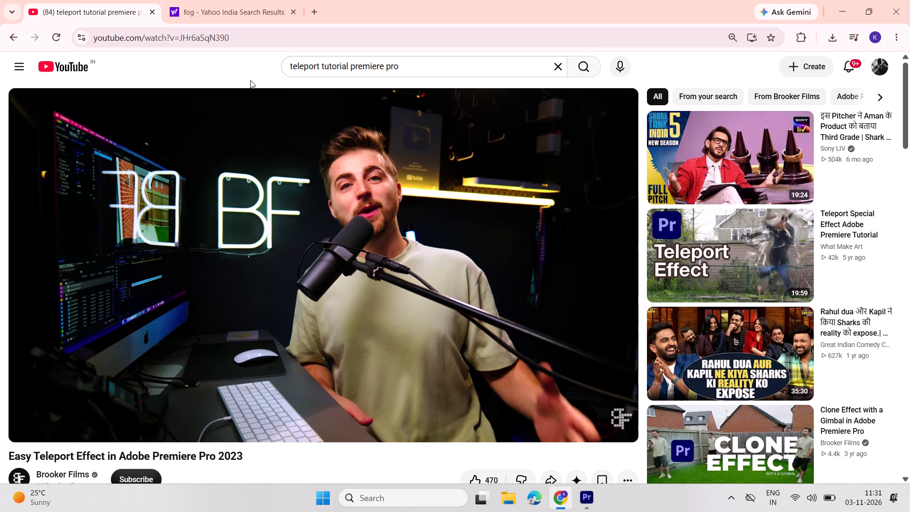
pyautogui.moveTo(422, 59); pyautogui.dragTo(108, 50)
pyautogui.write('fog o')
pyautogui.press('f')
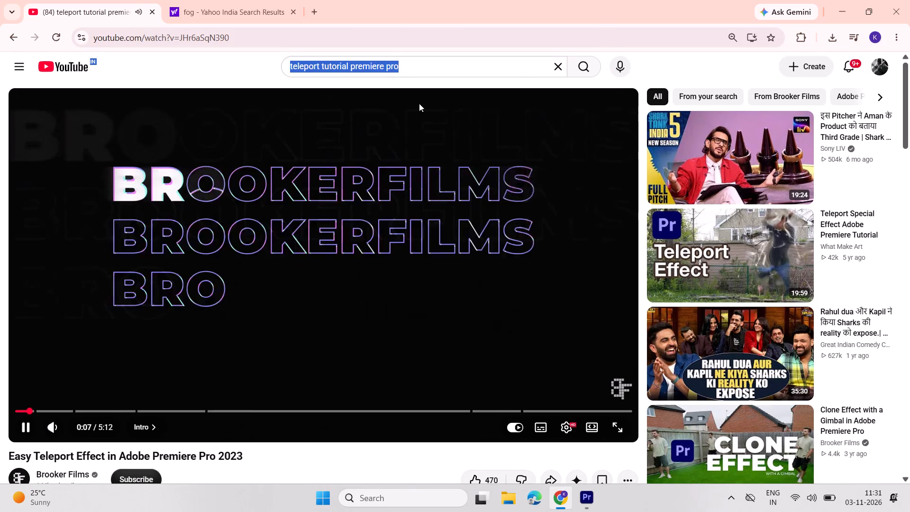
pyautogui.press('space')
pyautogui.click(412, 111)
pyautogui.moveTo(418, 73); pyautogui.dragTo(300, 65)
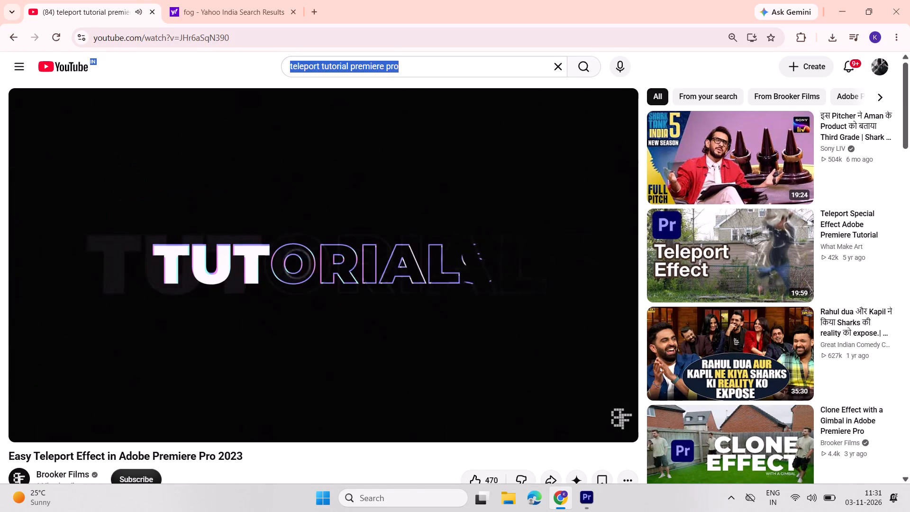
pyautogui.press('f')
pyautogui.press('f')
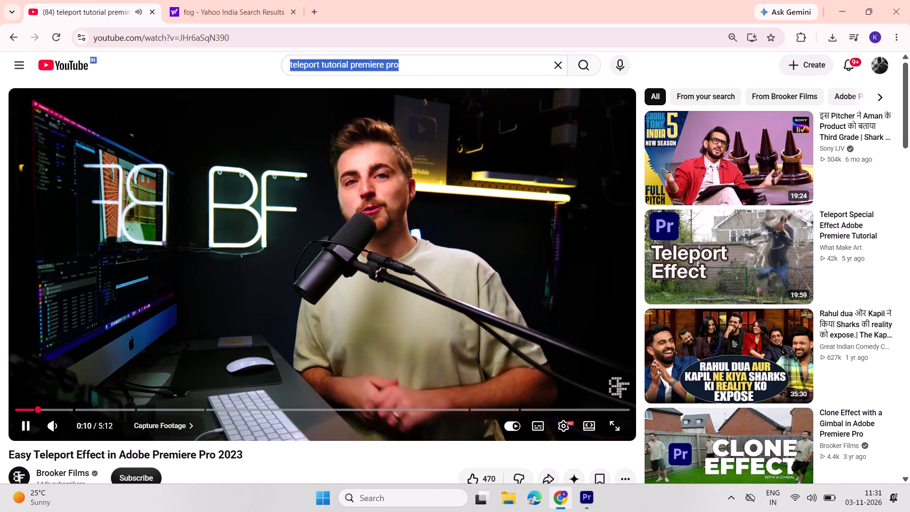
pyautogui.click(428, 60)
pyautogui.press('f')
pyautogui.press('BackSpace')
pyautogui.press('BackSpace')
pyautogui.press('BackSpace')
pyautogui.press('BackSpace')
pyautogui.press('BackSpace')
pyautogui.press('BackSpace')
pyautogui.press('BackSpace')
pyautogui.press('BackSpace')
pyautogui.press('BackSpace')
pyautogui.press('BackSpace')
pyautogui.press('BackSpace')
pyautogui.press('BackSpace')
pyautogui.press('BackSpace')
pyautogui.press('BackSpace')
pyautogui.press('BackSpace')
pyautogui.press('BackSpace')
pyautogui.press('BackSpace')
pyautogui.press('BackSpace')
pyautogui.press('BackSpace')
pyautogui.press('BackSpace')
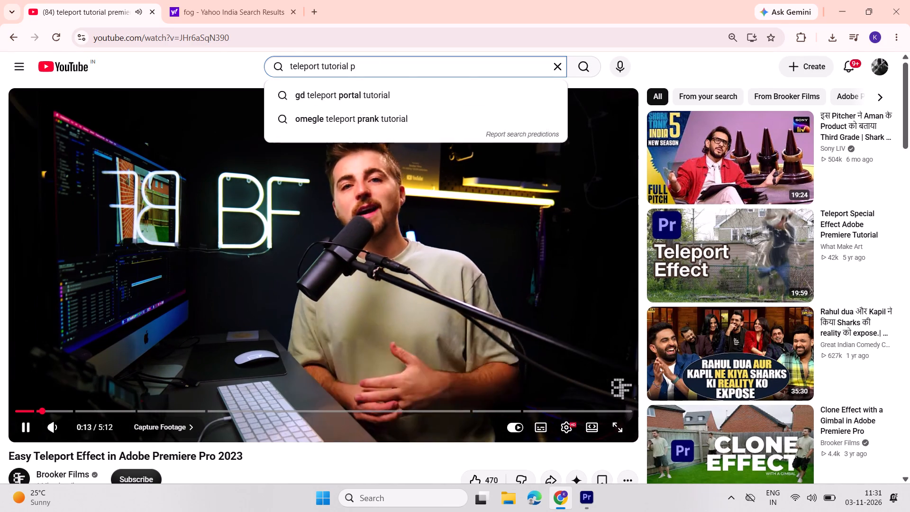
pyautogui.write('go')
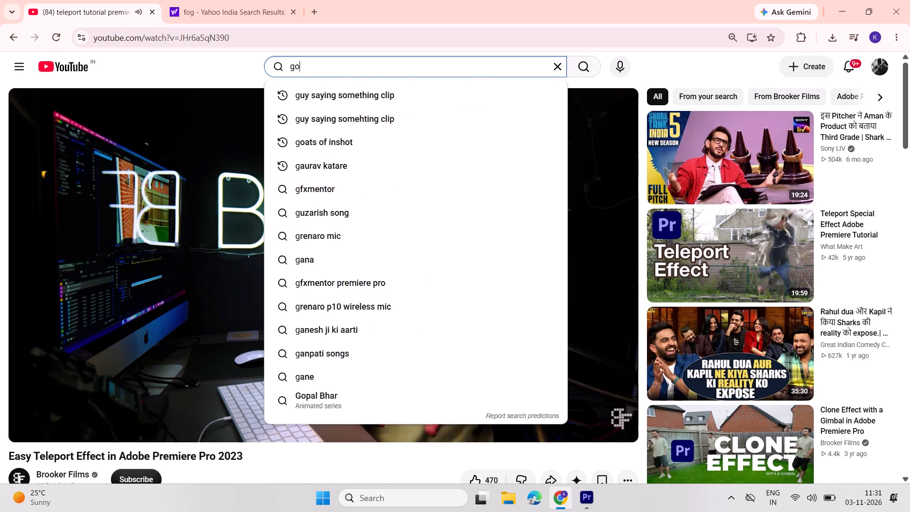
pyautogui.press('BackSpace')
pyautogui.press('BackSpace')
pyautogui.write('fog ocer')
pyautogui.press('BackSpace')
pyautogui.press('BackSpace')
pyautogui.press('BackSpace')
pyautogui.press('e')
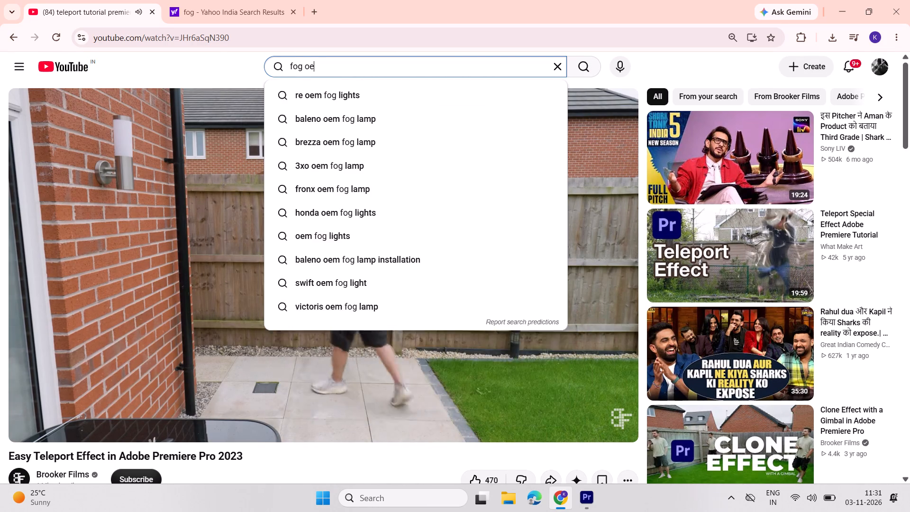
pyautogui.press('BackSpace')
pyautogui.write('verka')
pyautogui.press('BackSpace')
pyautogui.press('BackSpace')
pyautogui.write('lay')
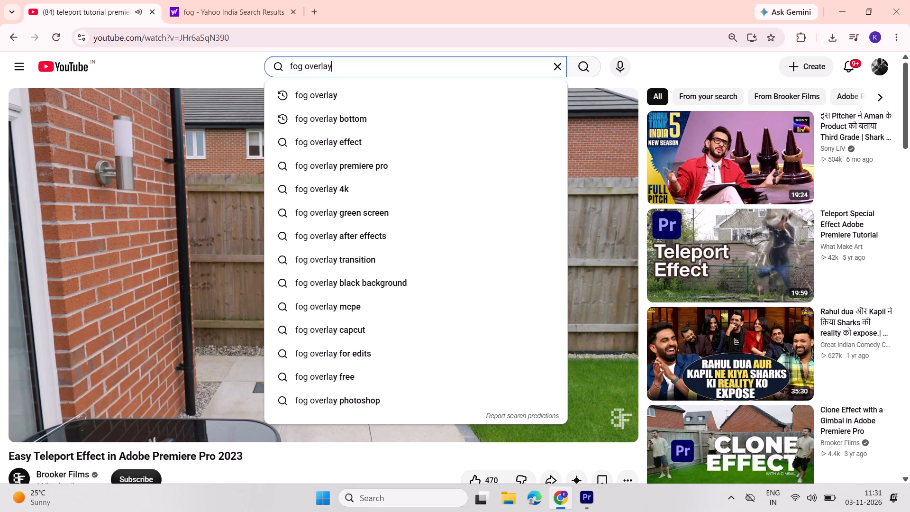
pyautogui.press('Return')
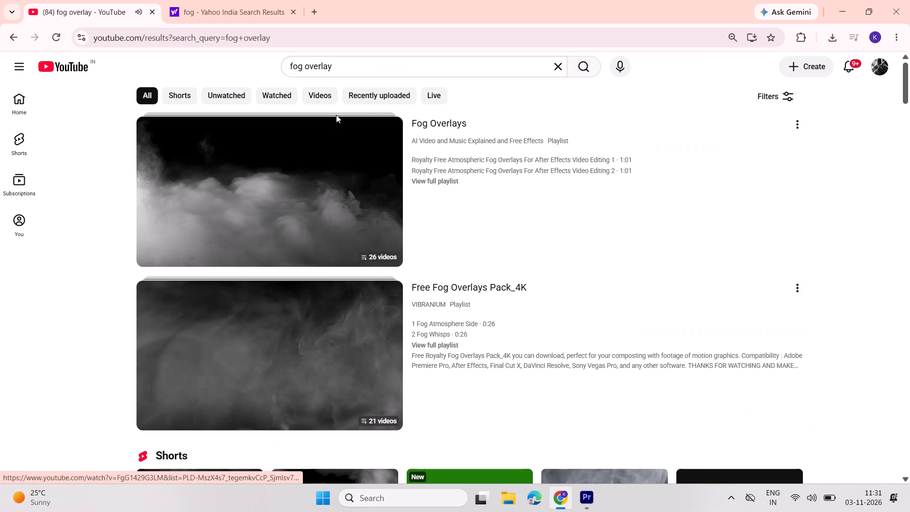
# Examine the fog overlay search results for a clip that suits the reappearance effect.
pyautogui.scroll(-1, 291, 160)
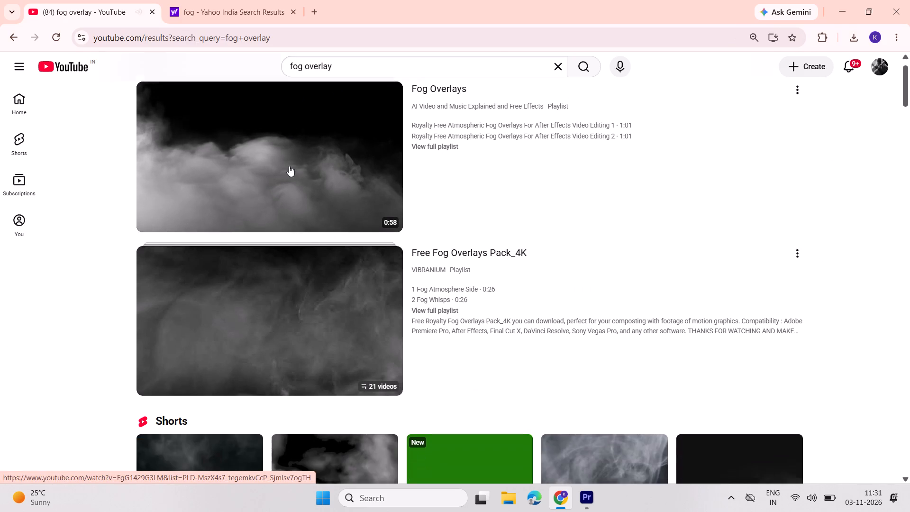
pyautogui.scroll(-1, 288, 187)
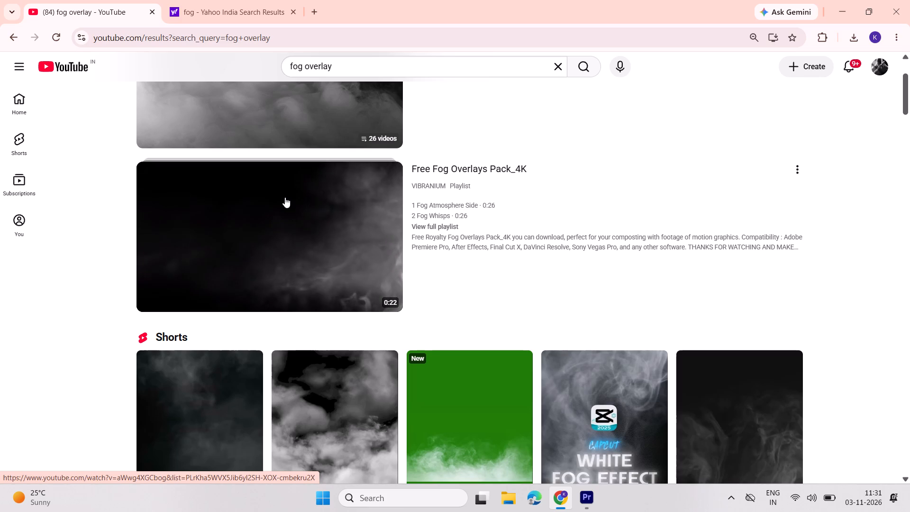
pyautogui.scroll(-4, 285, 197)
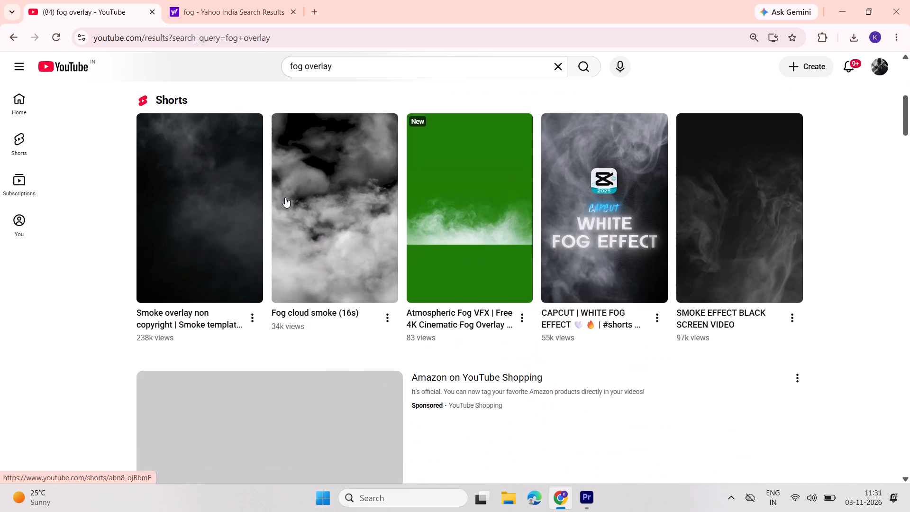
pyautogui.scroll(-5, 285, 196)
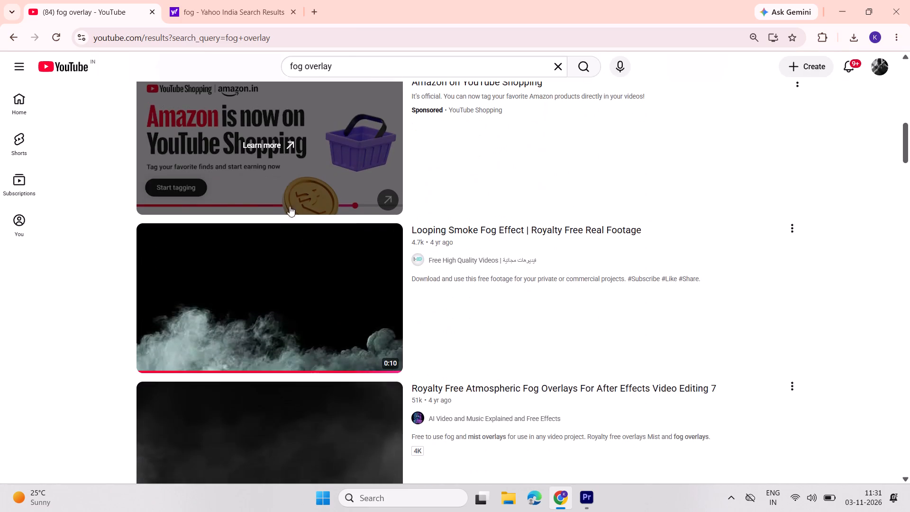
pyautogui.scroll(-3, 328, 286)
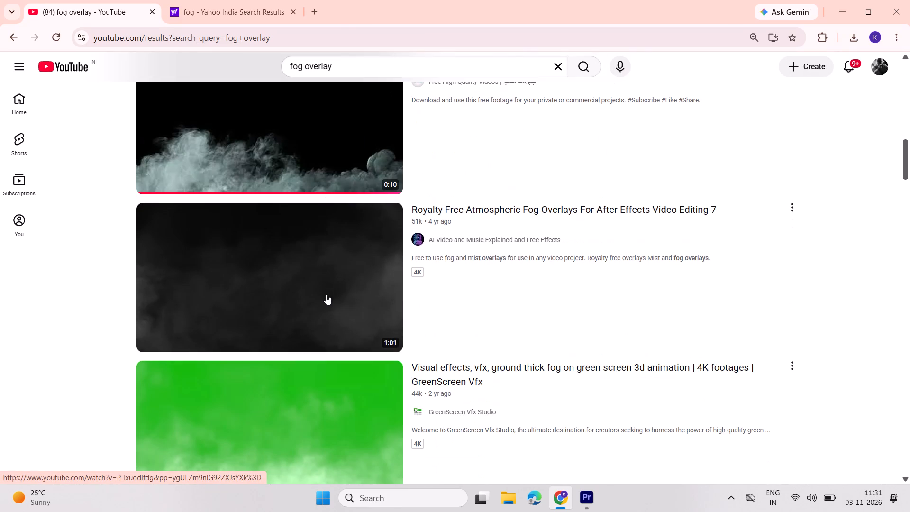
pyautogui.scroll(-7, 314, 293)
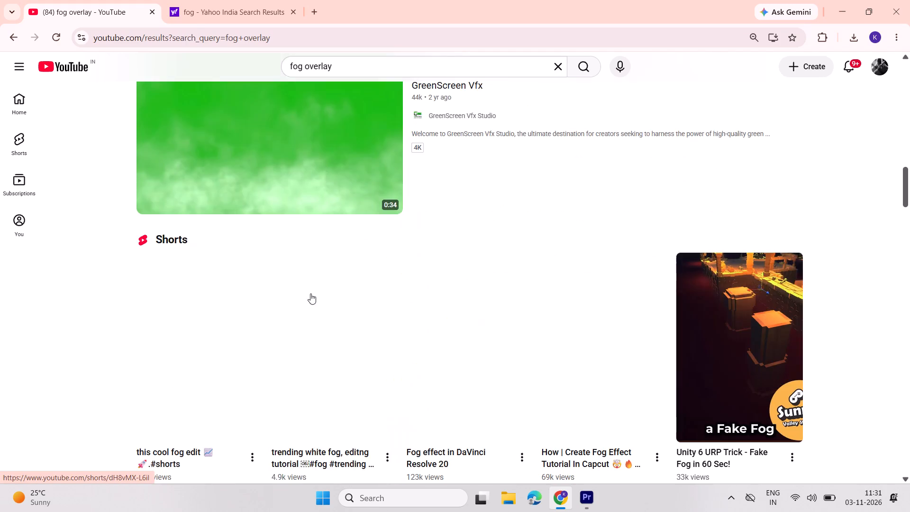
pyautogui.scroll(-2, 310, 293)
# Refine the YouTube search to "fog hit overlay".
pyautogui.click(339, 68)
pyautogui.click(304, 67)
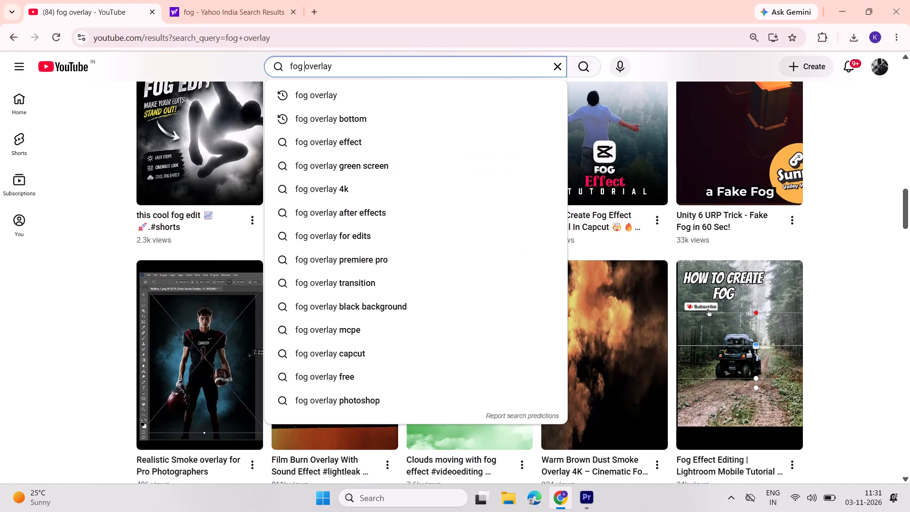
pyautogui.write('hit')
pyautogui.press('space')
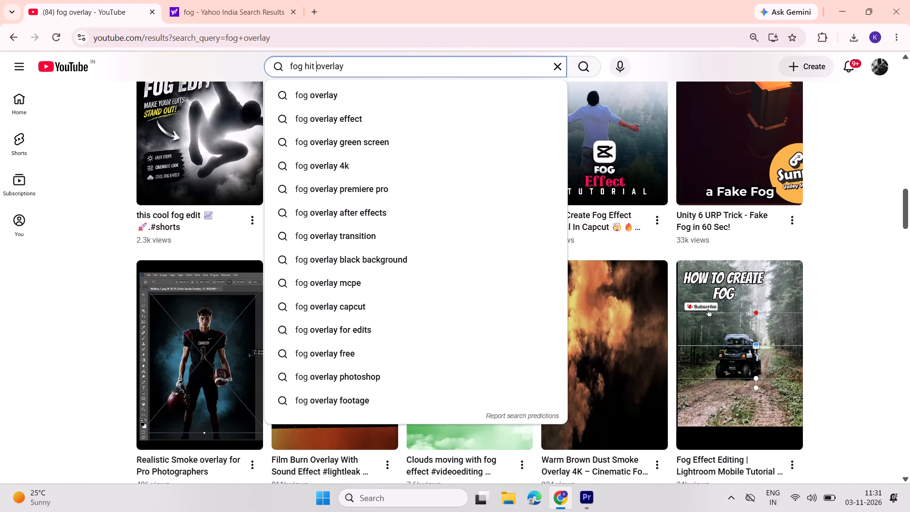
pyautogui.press('Return')
# Look through the refined results and skim the preview of the "18 Smoke Fog" video.
pyautogui.scroll(-2, 304, 295)
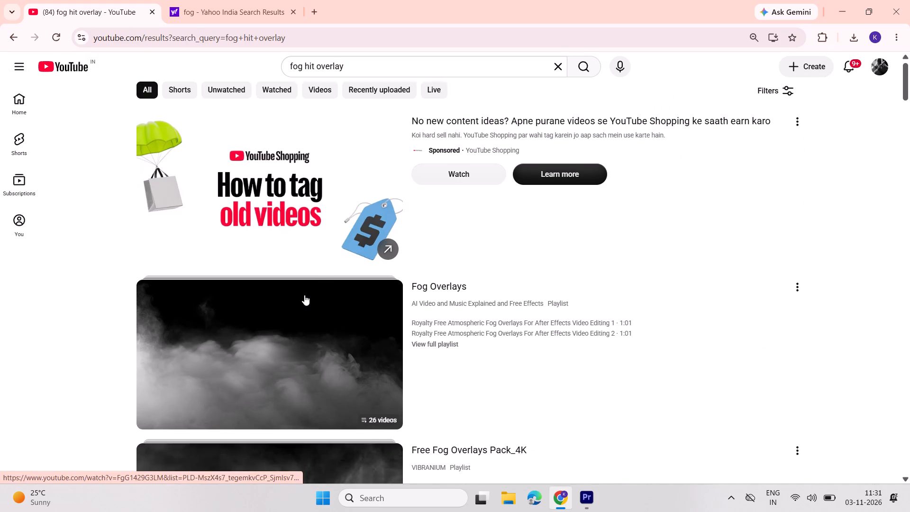
pyautogui.scroll(-8, 308, 298)
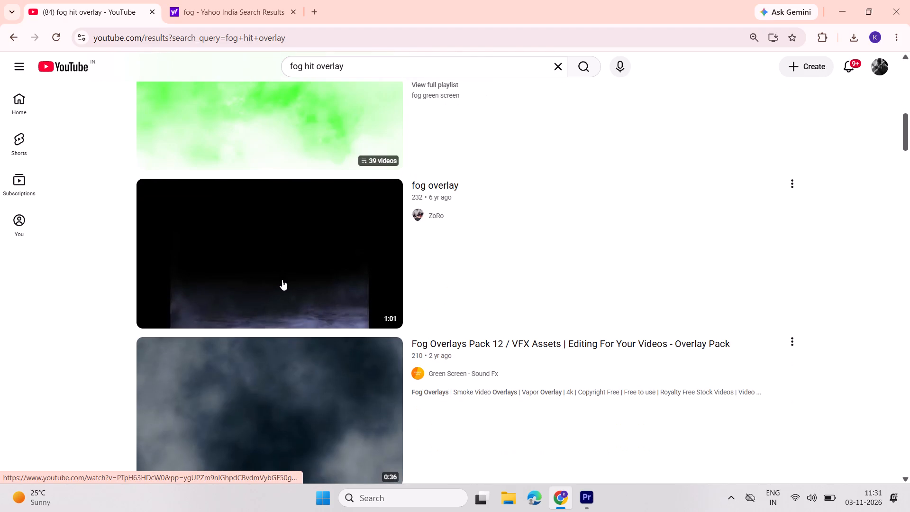
pyautogui.scroll(-4, 282, 280)
pyautogui.scroll(-4, 295, 240)
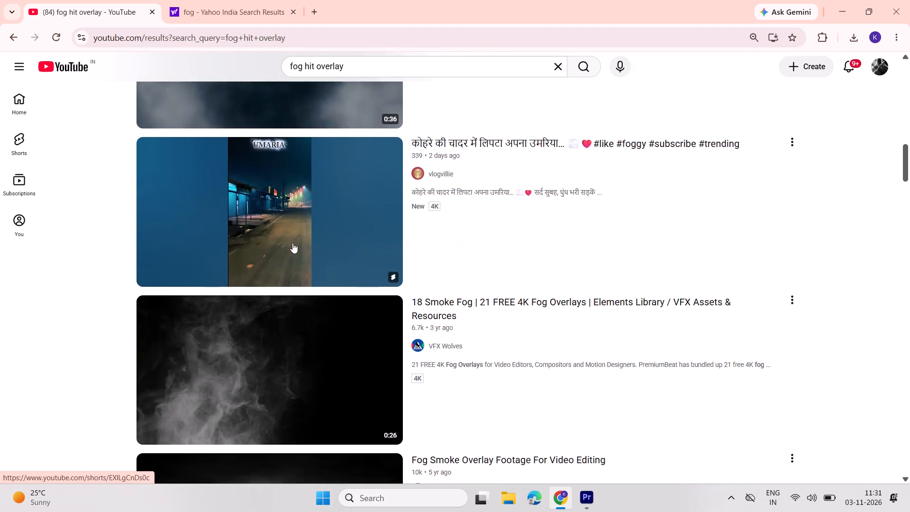
pyautogui.scroll(-2, 292, 243)
pyautogui.scroll(1, 295, 242)
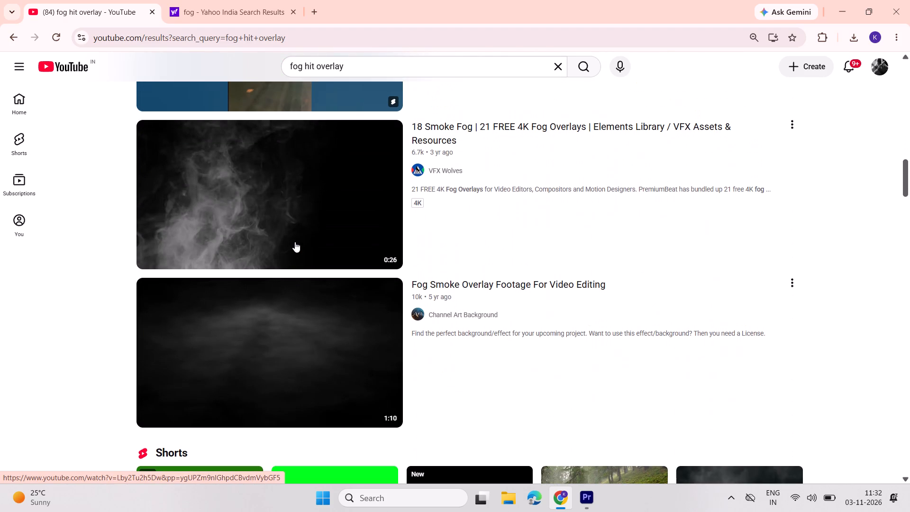
pyautogui.click(242, 264)
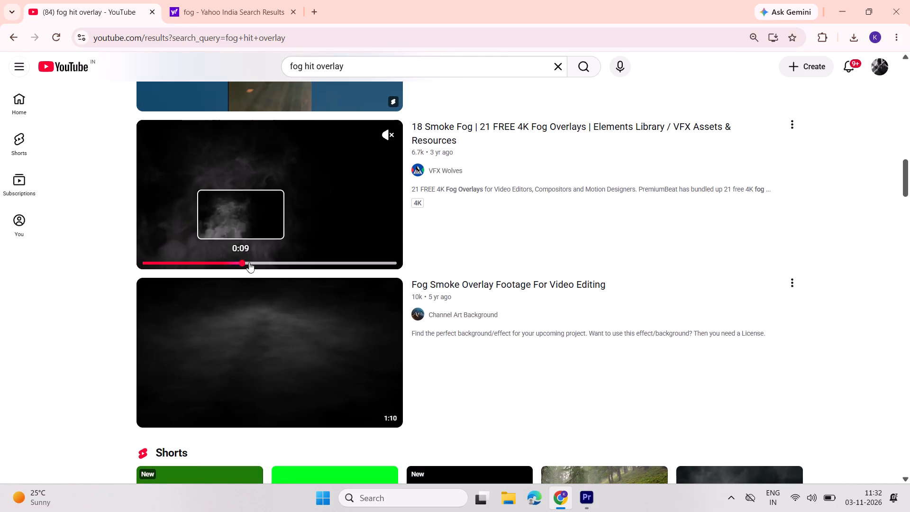
pyautogui.click(303, 256)
# Continue through the results and skim the preview of the "21 Falling Side Fog" video.
pyautogui.scroll(-3, 328, 228)
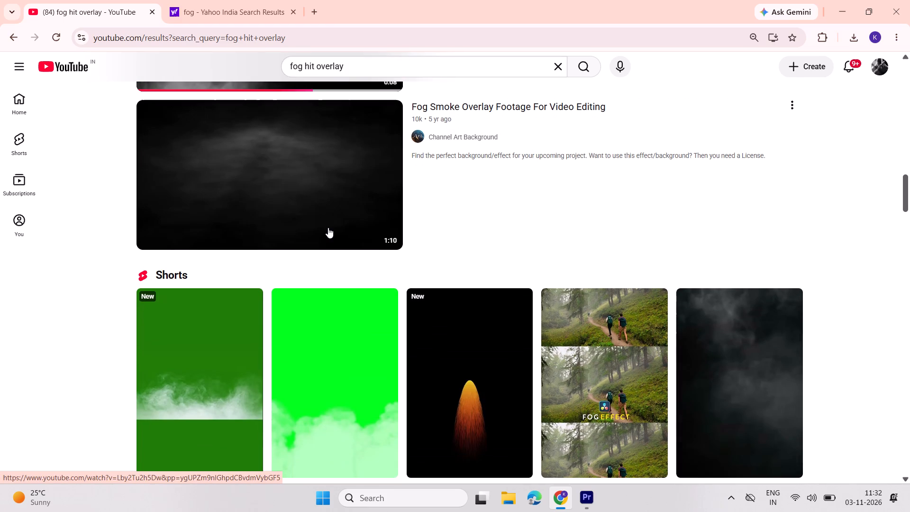
pyautogui.scroll(-5, 328, 228)
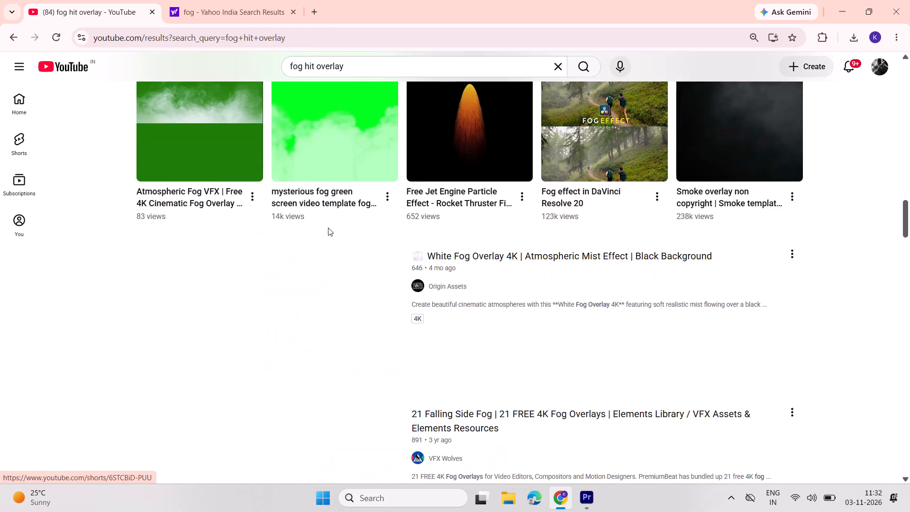
pyautogui.scroll(-3, 328, 228)
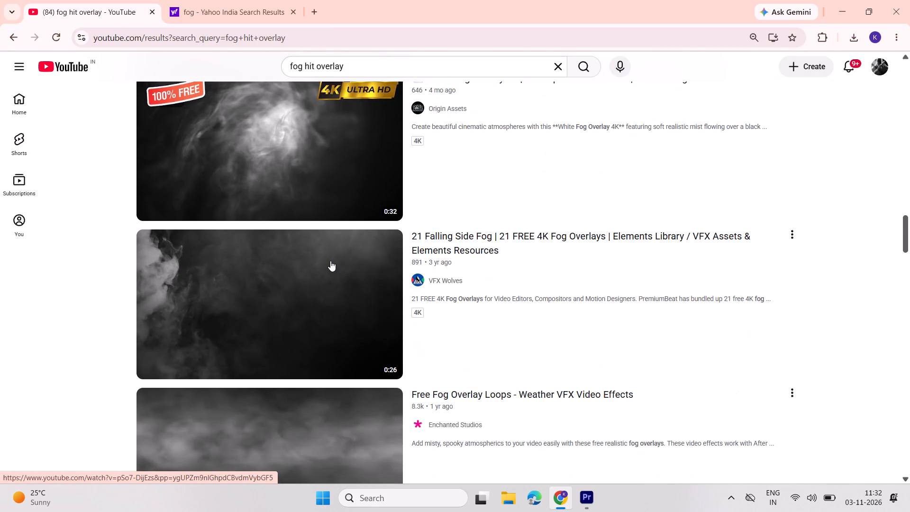
pyautogui.scroll(-1, 330, 261)
pyautogui.click(244, 313)
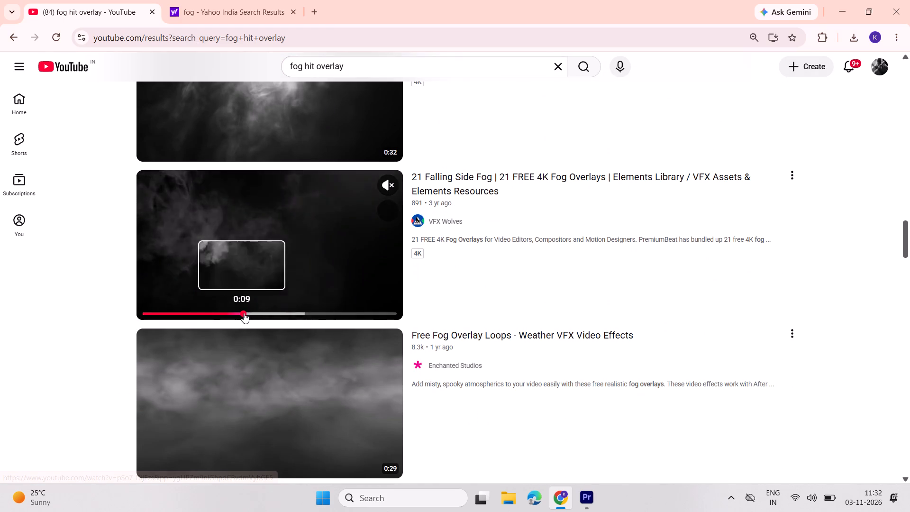
pyautogui.click(296, 306)
pyautogui.click(322, 305)
# Browse further and skim the preview of the "7 Ground Fog Thick Slow-4K Fog Overlays" video.
pyautogui.scroll(-4, 322, 305)
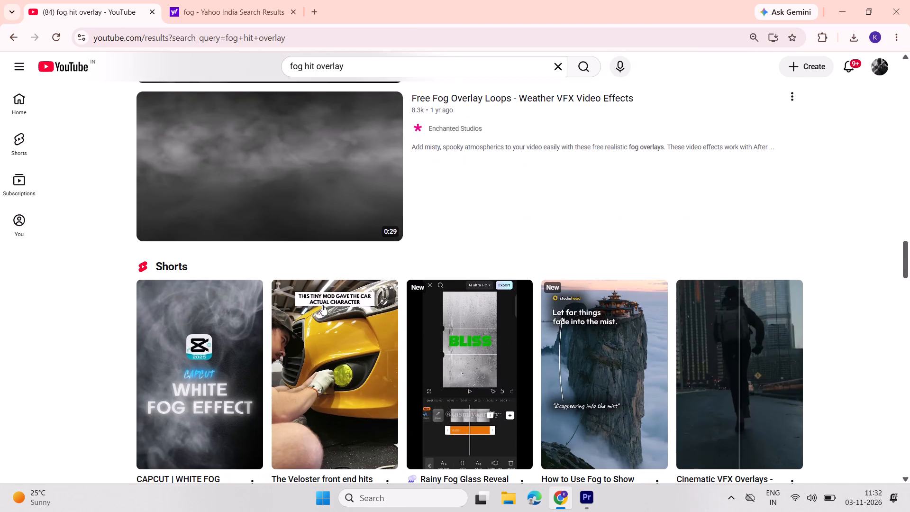
pyautogui.scroll(-10, 322, 305)
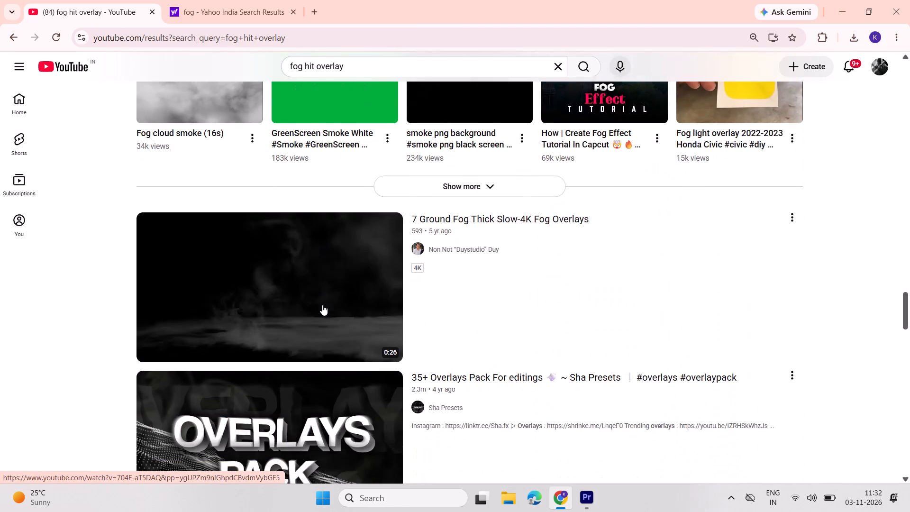
pyautogui.click(329, 351)
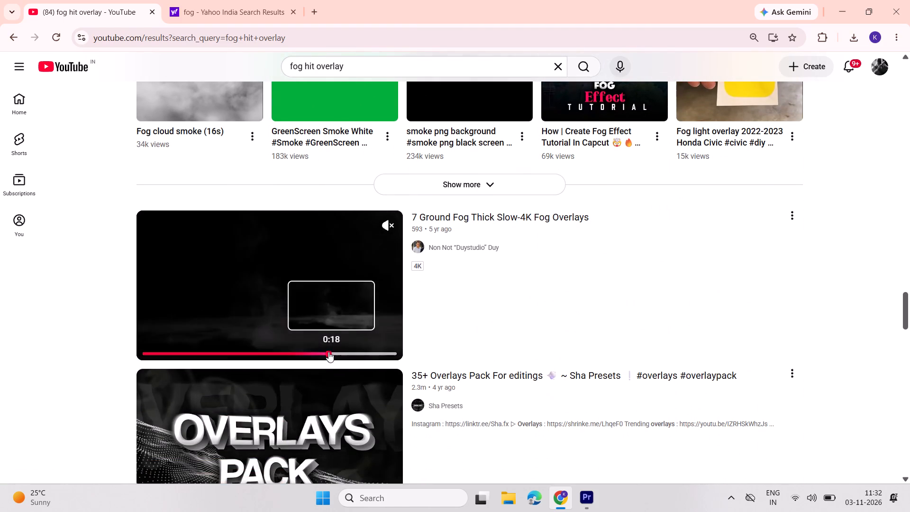
# Browse further through the fog overlay results and skim the preview of the "4K Fog Overlay Free Download" video.
pyautogui.scroll(-5, 339, 331)
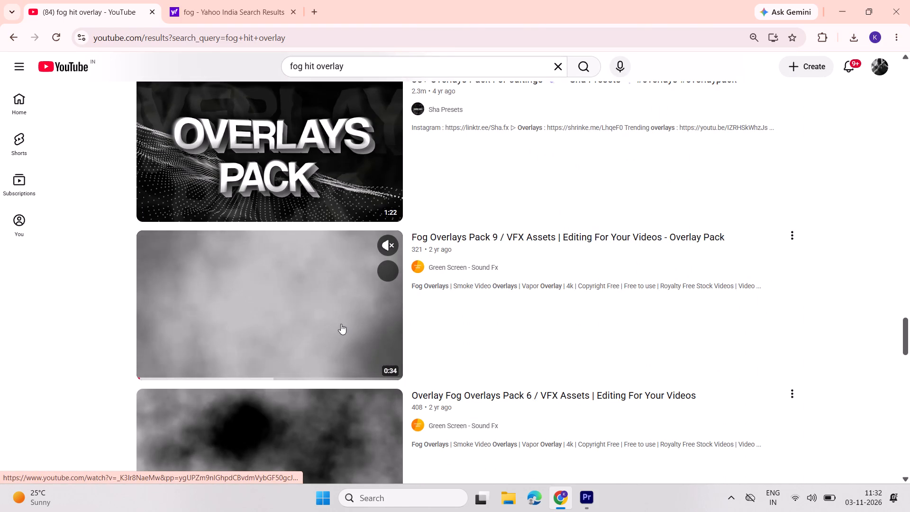
pyautogui.scroll(-3, 341, 324)
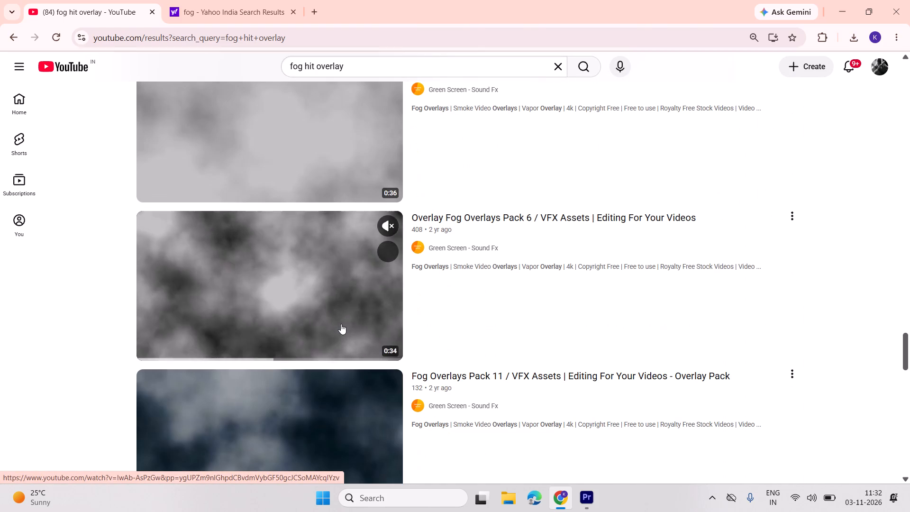
pyautogui.scroll(-5, 341, 324)
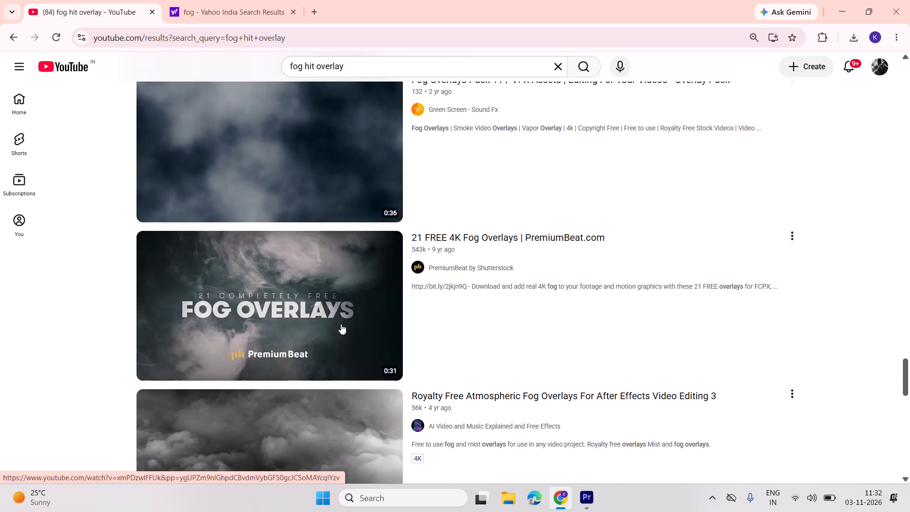
pyautogui.scroll(1, 252, 163)
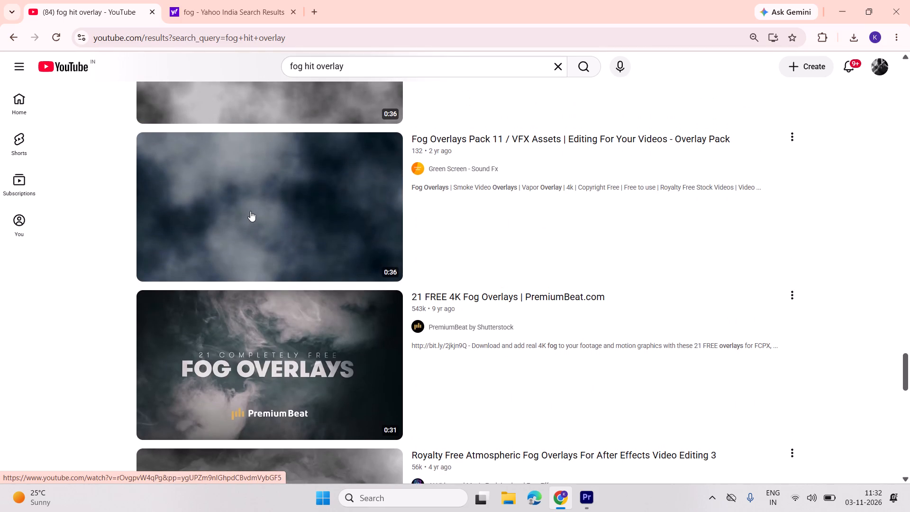
pyautogui.scroll(-7, 250, 211)
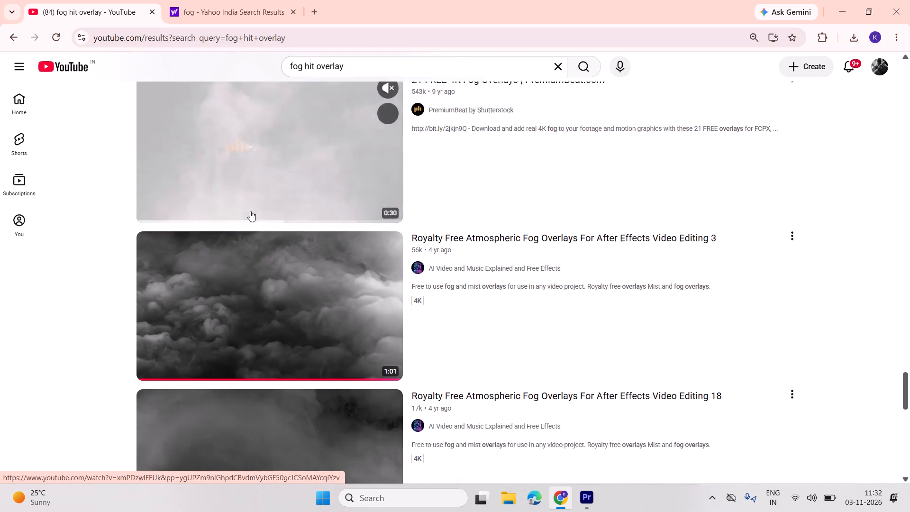
pyautogui.scroll(2, 254, 210)
pyautogui.scroll(-3, 273, 204)
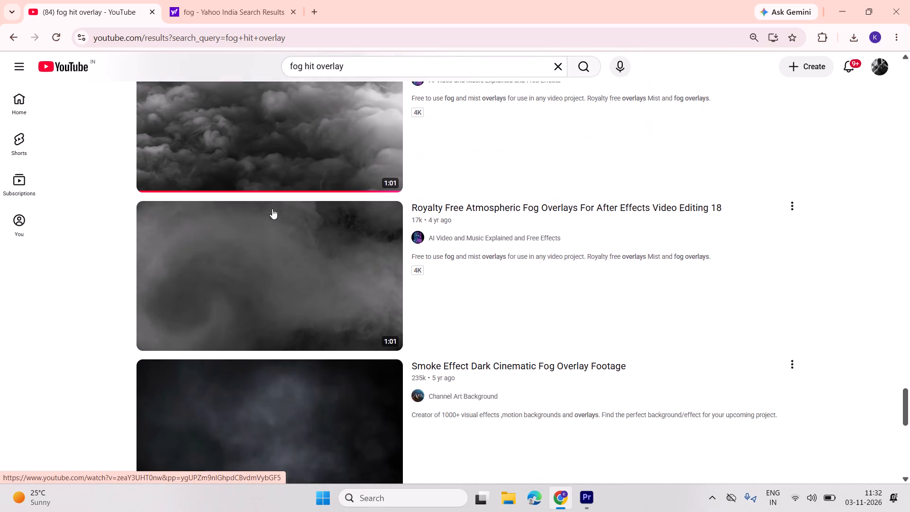
pyautogui.scroll(-4, 270, 210)
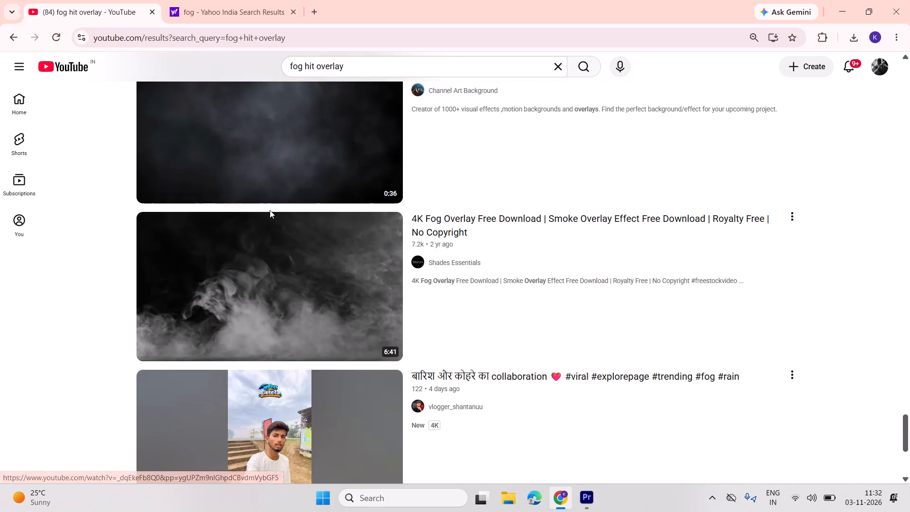
pyautogui.scroll(-2, 270, 210)
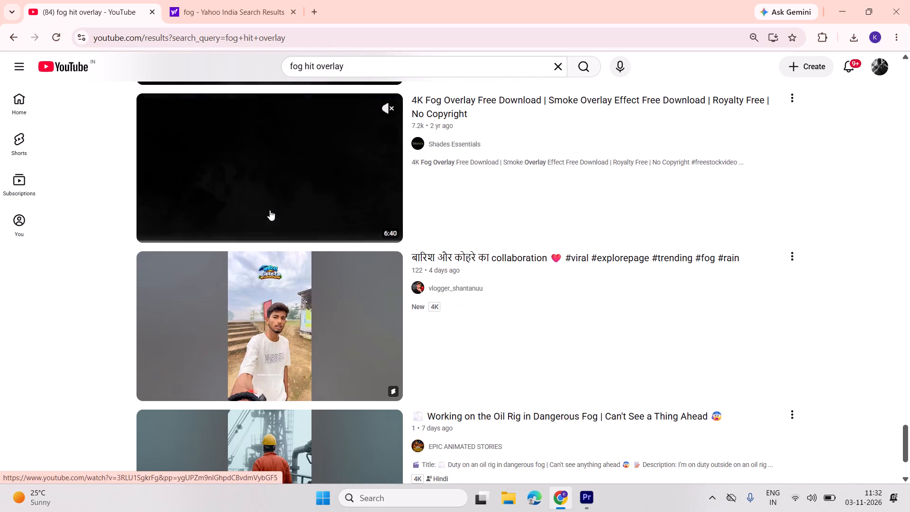
pyautogui.click(190, 237)
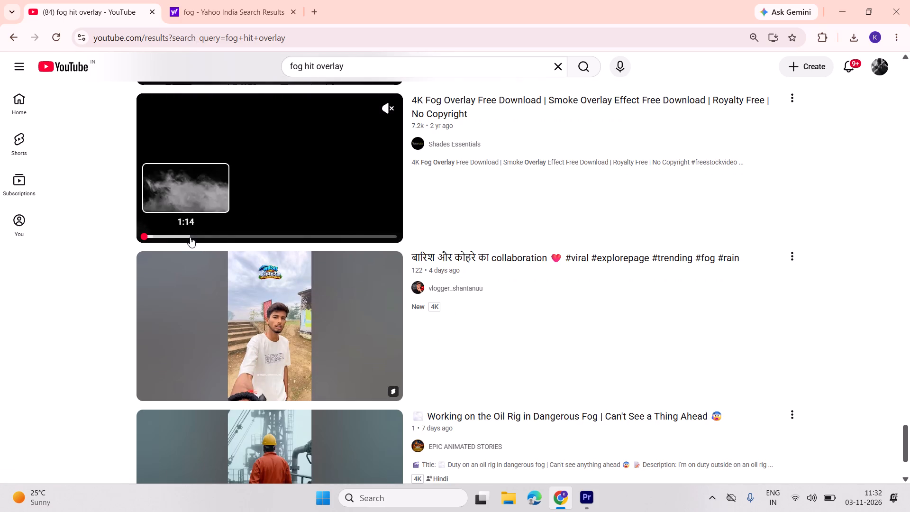
pyautogui.click(182, 237)
pyautogui.click(159, 235)
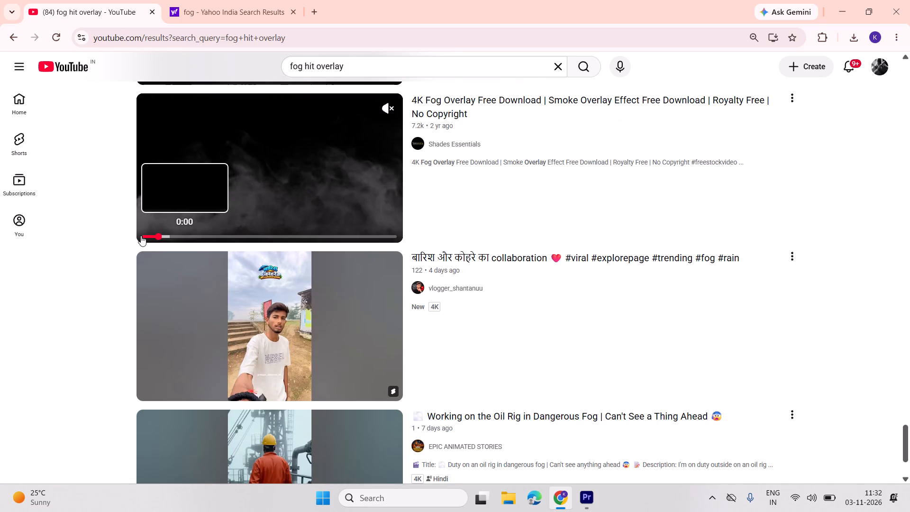
pyautogui.click(149, 234)
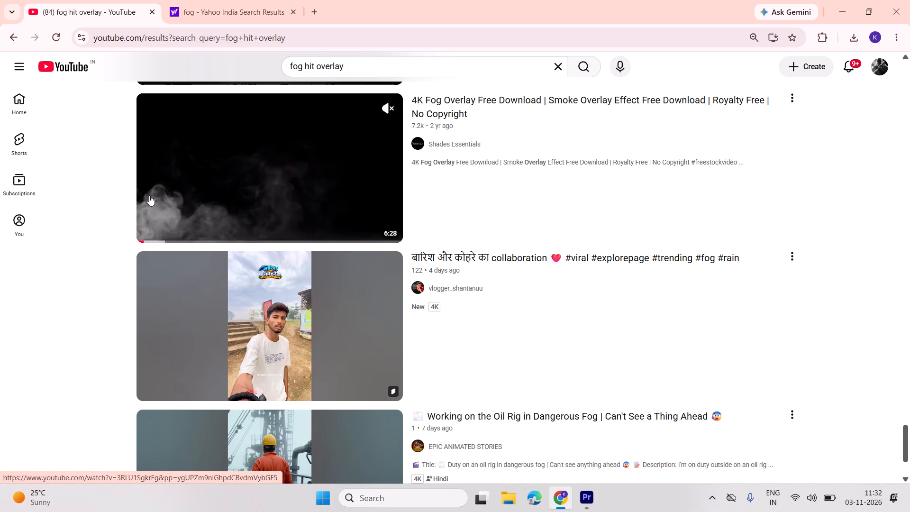
pyautogui.scroll(-5, 206, 214)
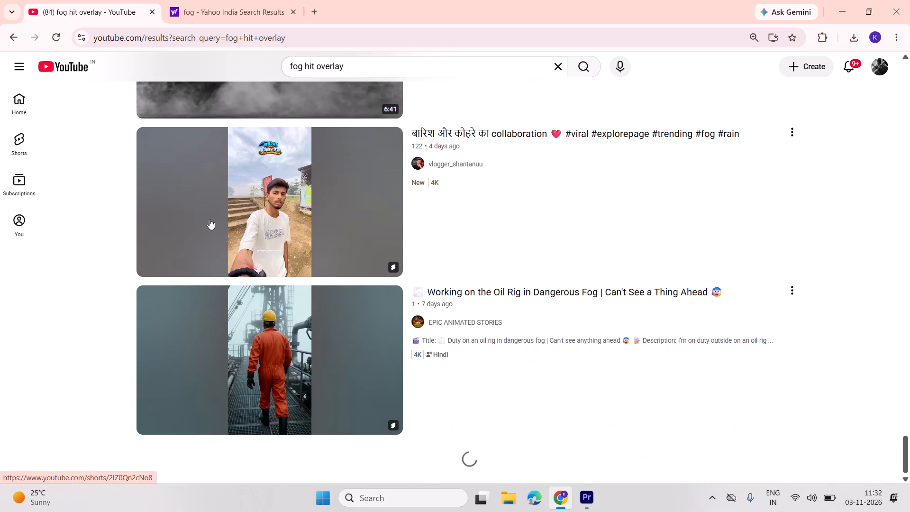
pyautogui.scroll(-3, 537, 452)
# Switch to Premiere Pro and play back the office-chair footage at several points in the sequence.
pyautogui.click(575, 500)
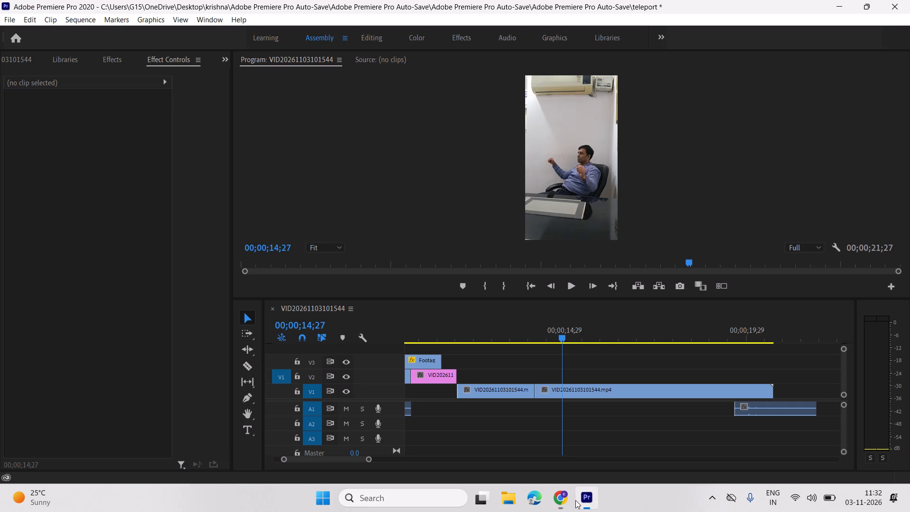
pyautogui.press('space')
pyautogui.press('space')
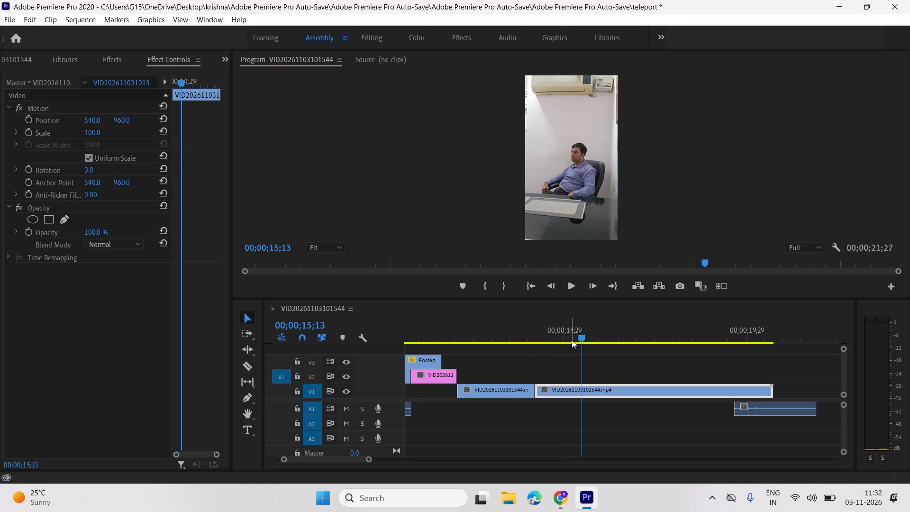
pyautogui.moveTo(573, 340); pyautogui.dragTo(504, 339)
pyautogui.press('space')
pyautogui.press('space')
pyautogui.moveTo(503, 336); pyautogui.dragTo(441, 335)
pyautogui.press('space')
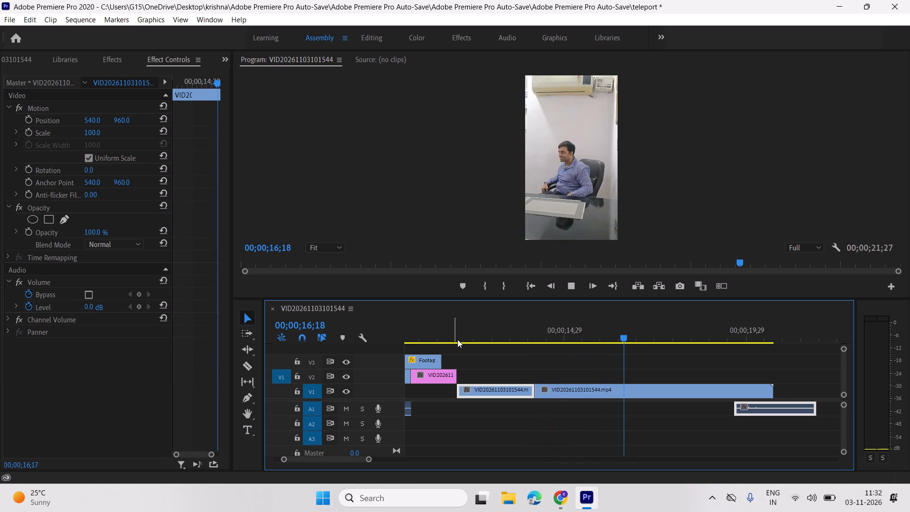
pyautogui.press('space')
pyautogui.moveTo(470, 298); pyautogui.dragTo(473, 252)
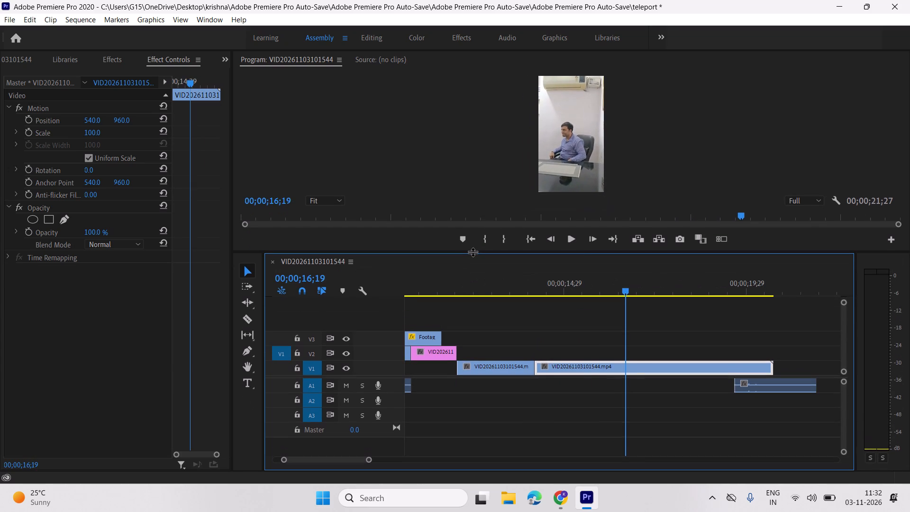
pyautogui.press('space')
pyautogui.press('space')
# Review the detached audio clip against the office-chair footage and delete it together with its linked video.
pyautogui.click(660, 398)
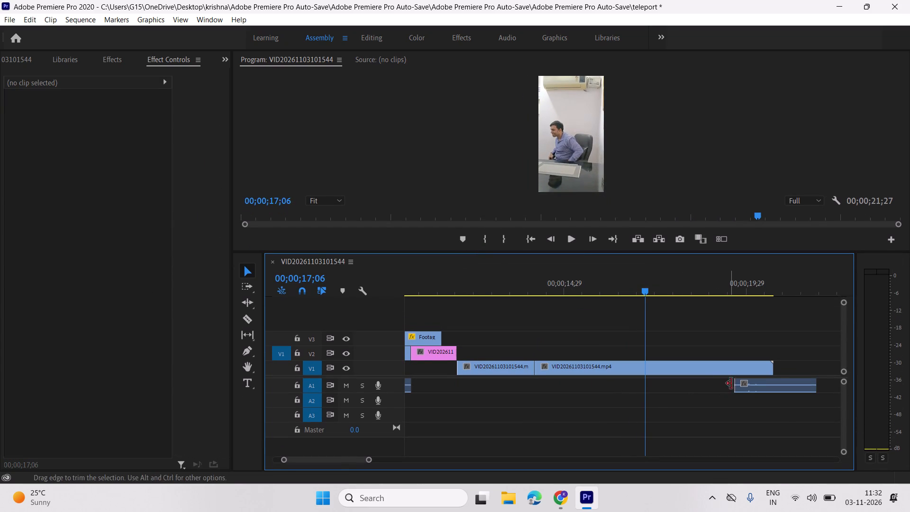
pyautogui.moveTo(746, 384); pyautogui.dragTo(636, 377)
pyautogui.press('space')
pyautogui.press('space')
pyautogui.moveTo(658, 290); pyautogui.dragTo(645, 290)
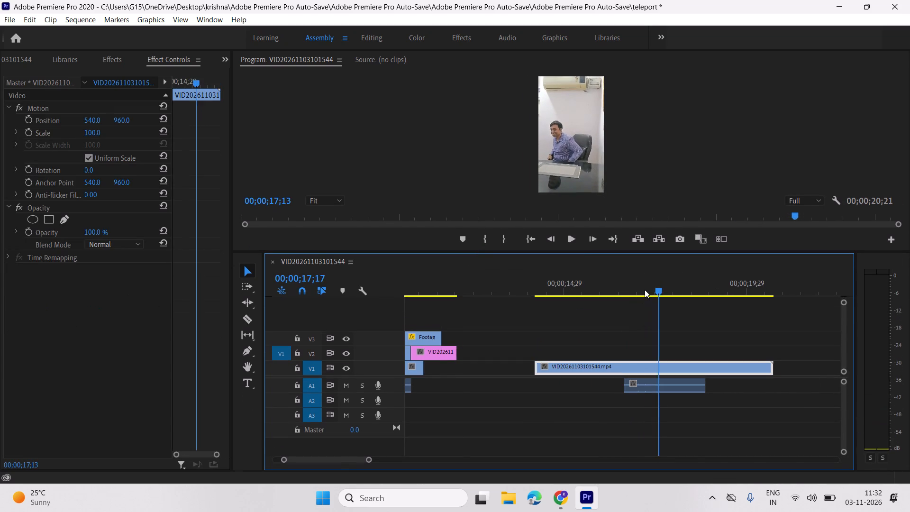
pyautogui.moveTo(645, 290); pyautogui.dragTo(628, 290)
pyautogui.press('space')
pyautogui.press('space')
pyautogui.moveTo(648, 293); pyautogui.dragTo(624, 286)
pyautogui.press('space')
pyautogui.press('space')
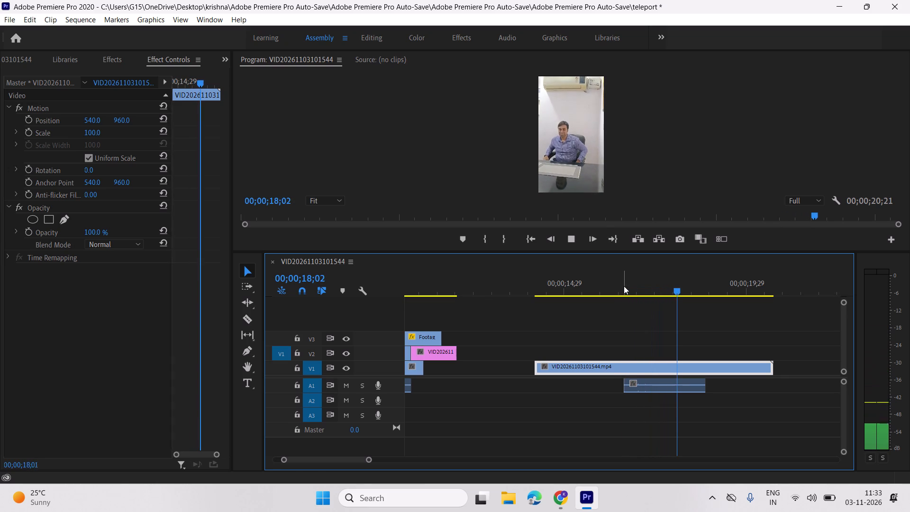
pyautogui.moveTo(696, 410); pyautogui.dragTo(677, 386)
pyautogui.press('Delete')
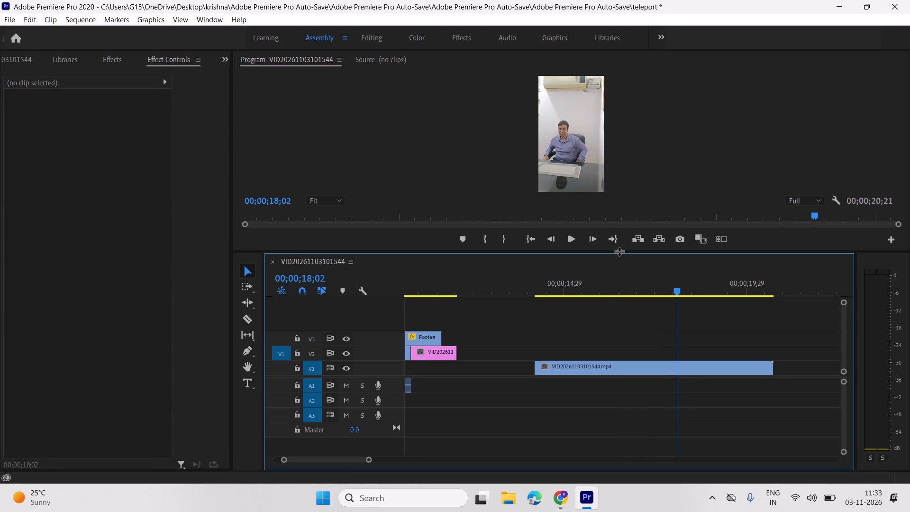
# Enlarge the preview and play the remaining office-chair clip, plus the opening scene through the dust disappearance.
pyautogui.moveTo(619, 251); pyautogui.dragTo(603, 365)
pyautogui.press('space')
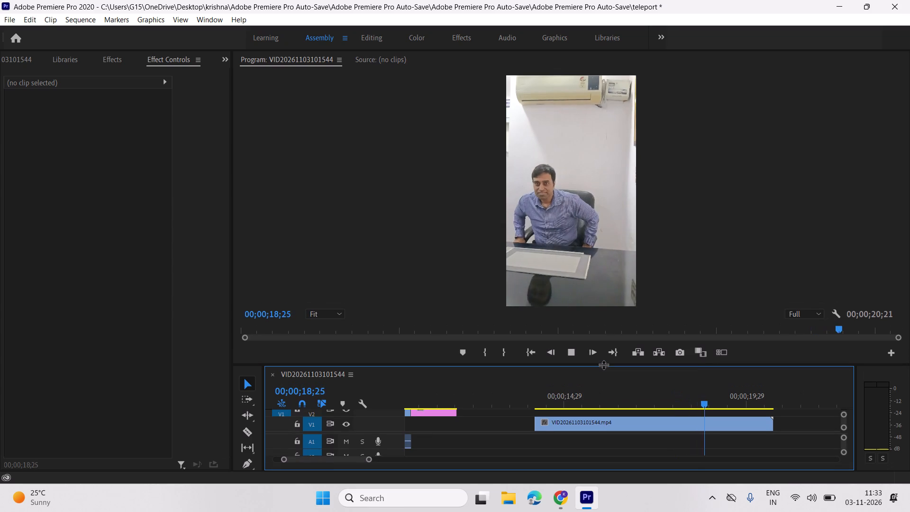
pyautogui.press('space')
pyautogui.press('space')
pyautogui.press('space')
pyautogui.press('space')
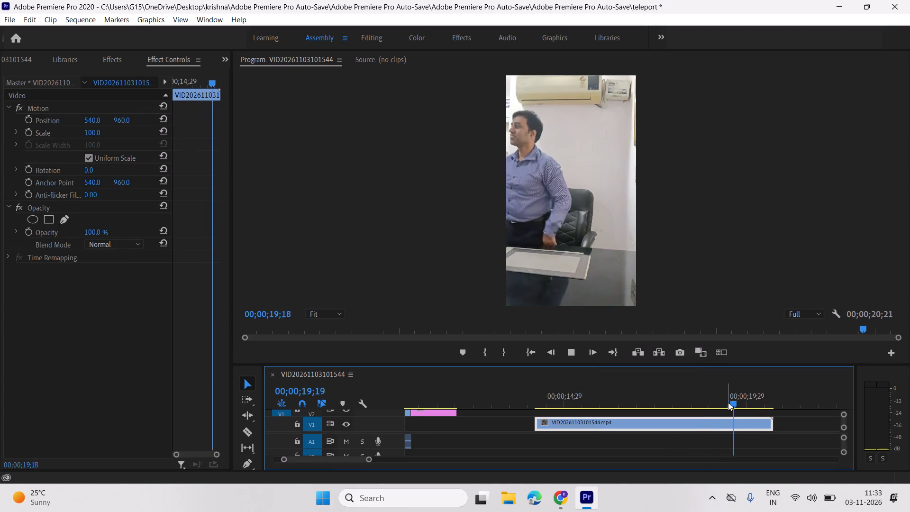
pyautogui.press('space')
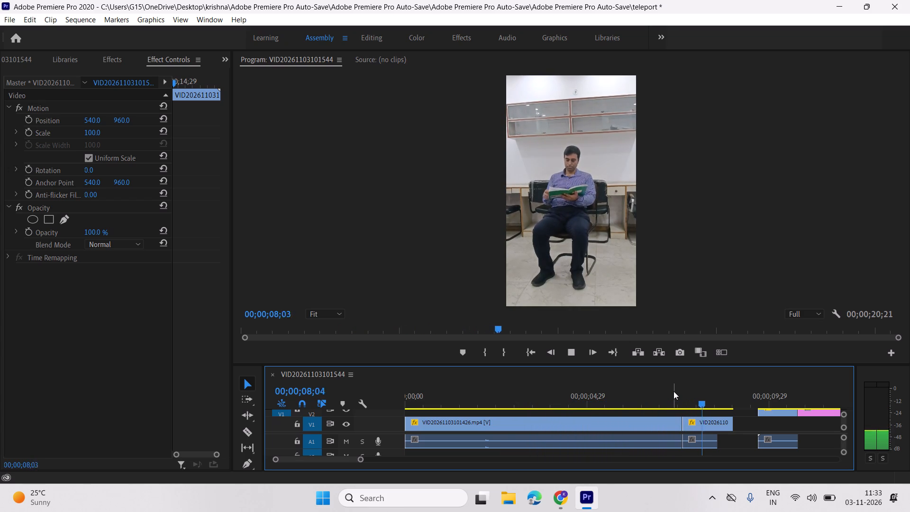
pyautogui.press('space')
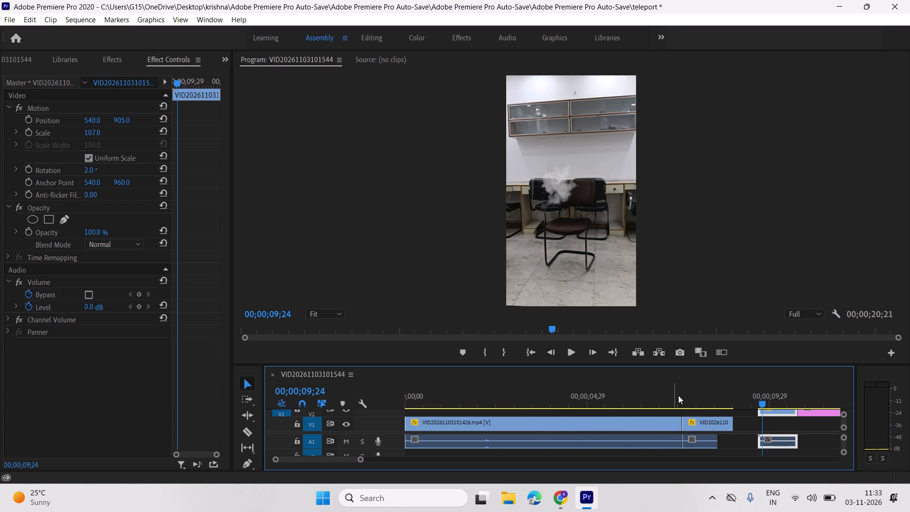
# Move the dust overlay and the empty-chair clip together earlier to meet the end of the seated-man clip, and preview the cut.
pyautogui.moveTo(679, 365); pyautogui.dragTo(668, 293)
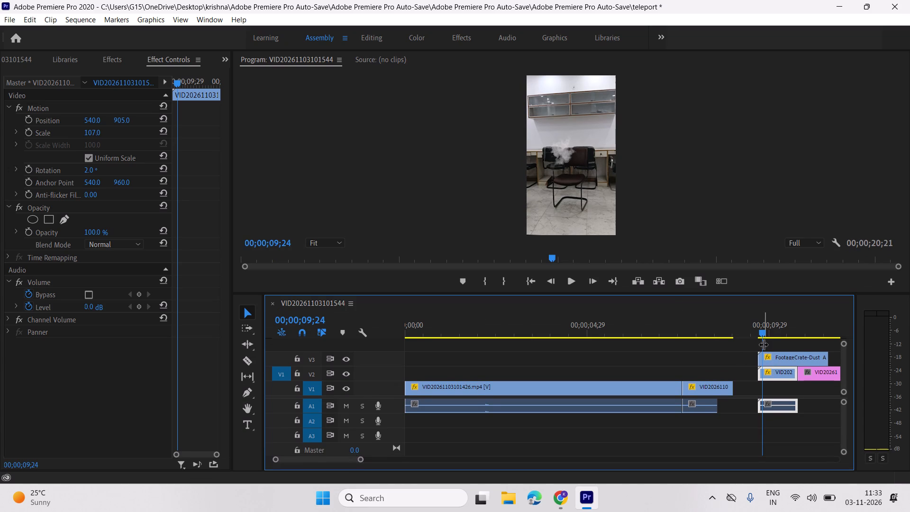
pyautogui.moveTo(763, 344); pyautogui.dragTo(764, 359)
pyautogui.moveTo(743, 355); pyautogui.dragTo(762, 373)
pyautogui.moveTo(762, 373); pyautogui.dragTo(753, 375)
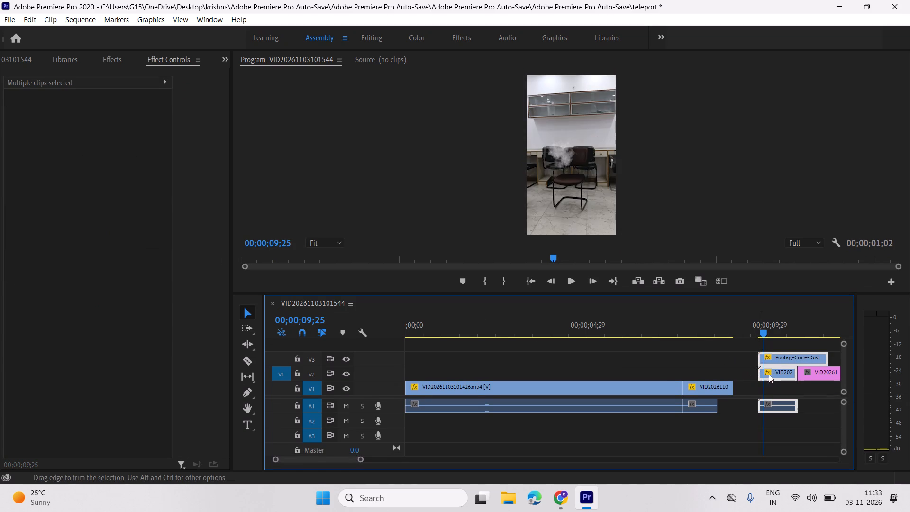
pyautogui.moveTo(776, 374); pyautogui.dragTo(755, 378)
pyautogui.moveTo(759, 331); pyautogui.dragTo(722, 332)
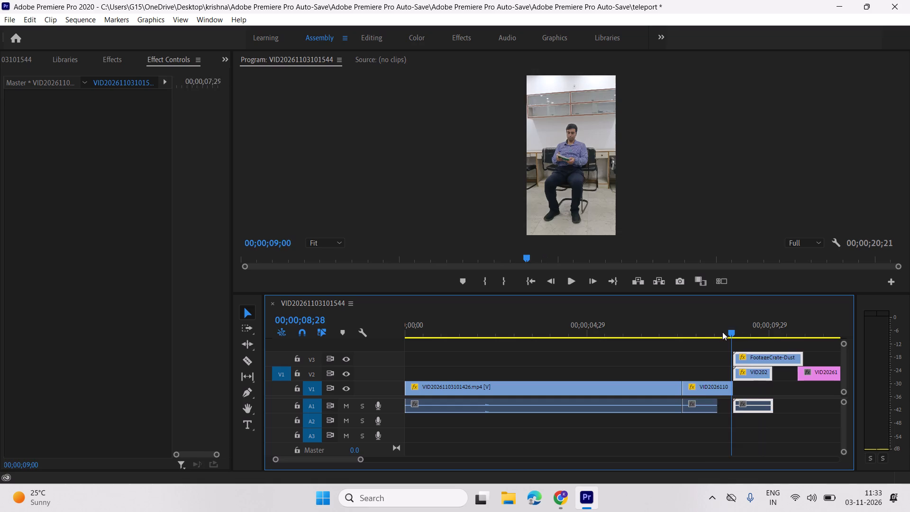
pyautogui.moveTo(722, 332); pyautogui.dragTo(714, 332)
pyautogui.press('space')
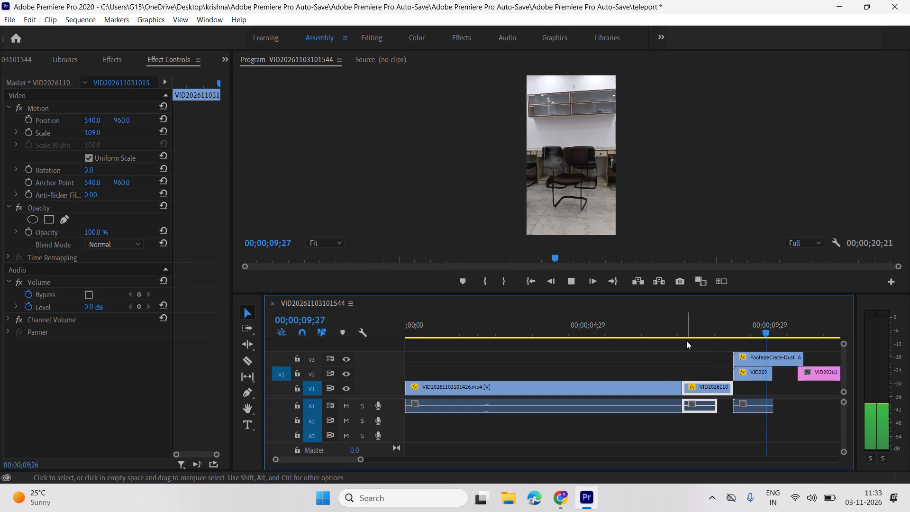
pyautogui.press('space')
# Set the dust overlay's vertical Position to 1024 and play back the dust disappearance.
pyautogui.moveTo(766, 329); pyautogui.dragTo(746, 331)
pyautogui.click(746, 353)
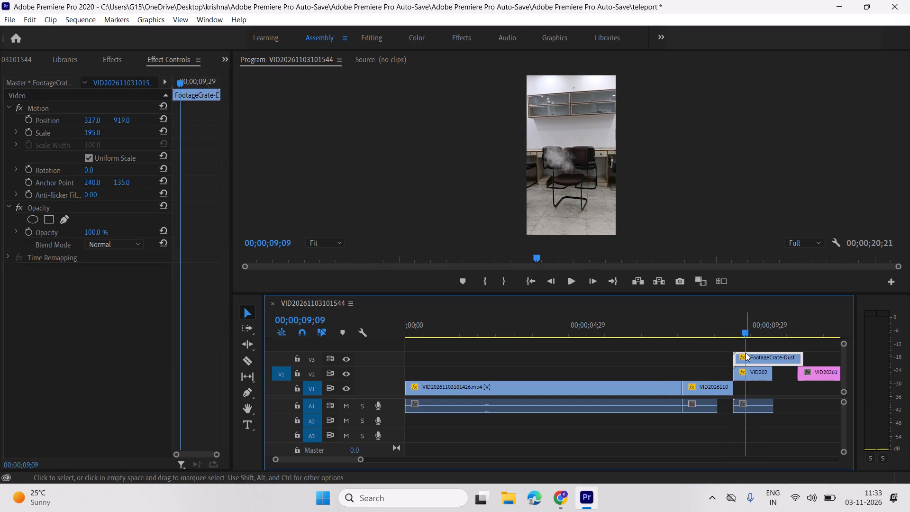
pyautogui.moveTo(118, 120); pyautogui.dragTo(169, 118)
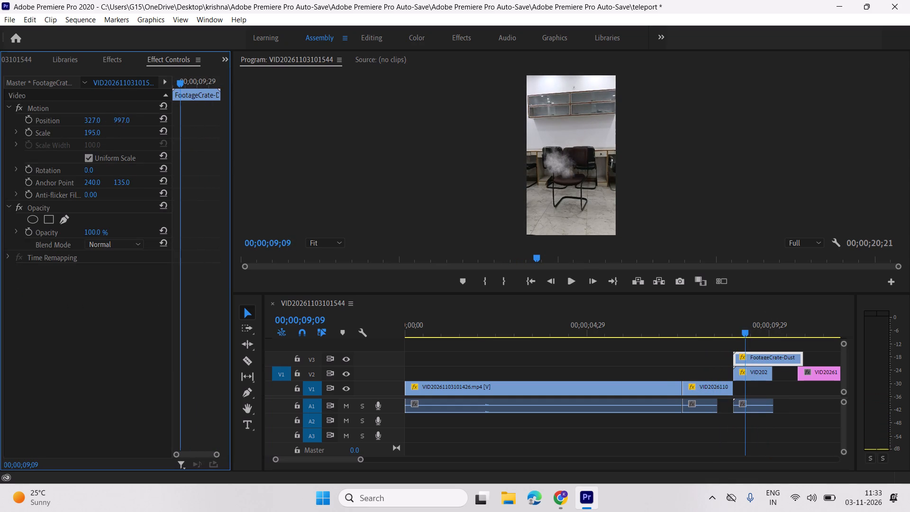
pyautogui.moveTo(169, 118); pyautogui.dragTo(180, 118)
pyautogui.press('space')
pyautogui.press('space')
pyautogui.press('space')
pyautogui.press('space')
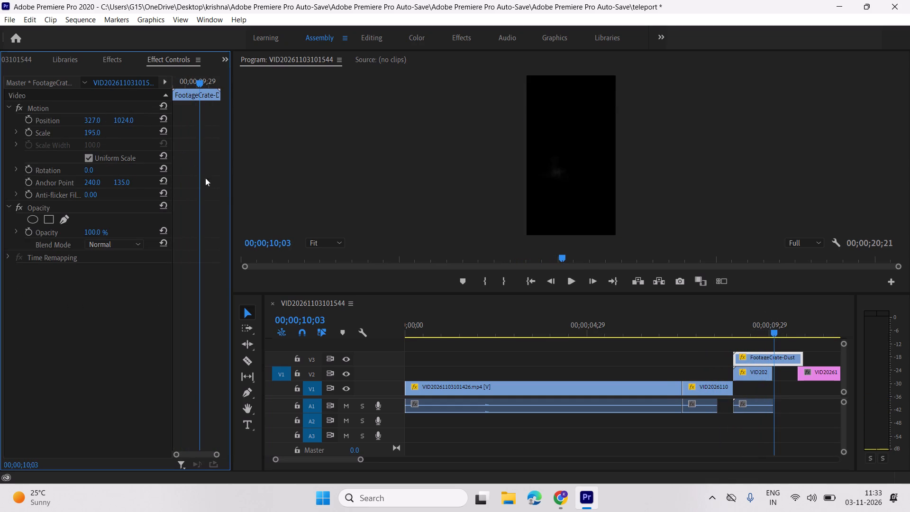
pyautogui.press('space')
pyautogui.press('space')
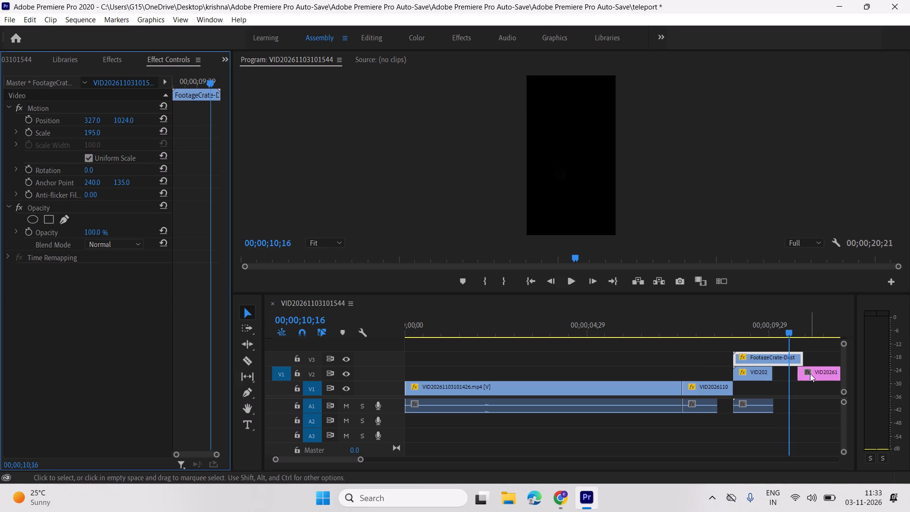
# Move the pink clip on V2 earlier to butt against the empty-chair clip and play back the join.
pyautogui.moveTo(810, 373); pyautogui.dragTo(789, 374)
pyautogui.scroll(-2, 716, 375)
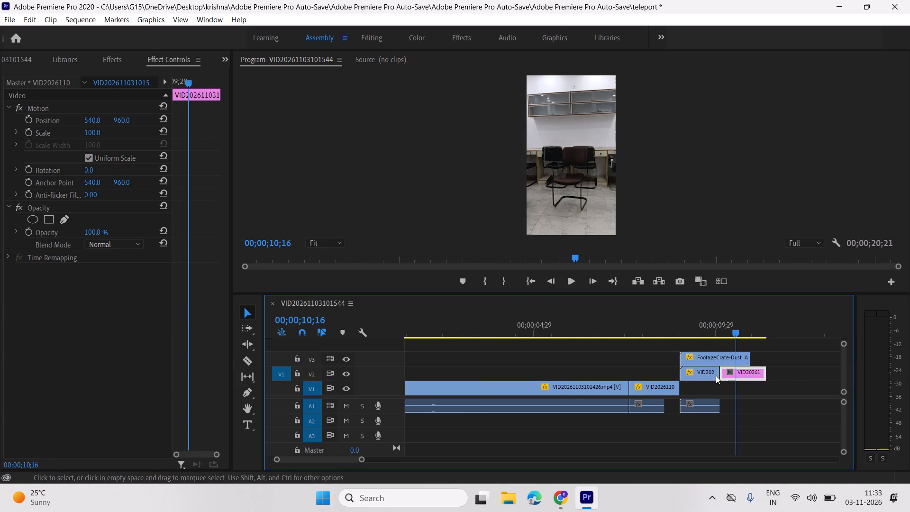
pyautogui.scroll(-2, 716, 375)
pyautogui.moveTo(721, 369); pyautogui.dragTo(716, 370)
pyautogui.press('space')
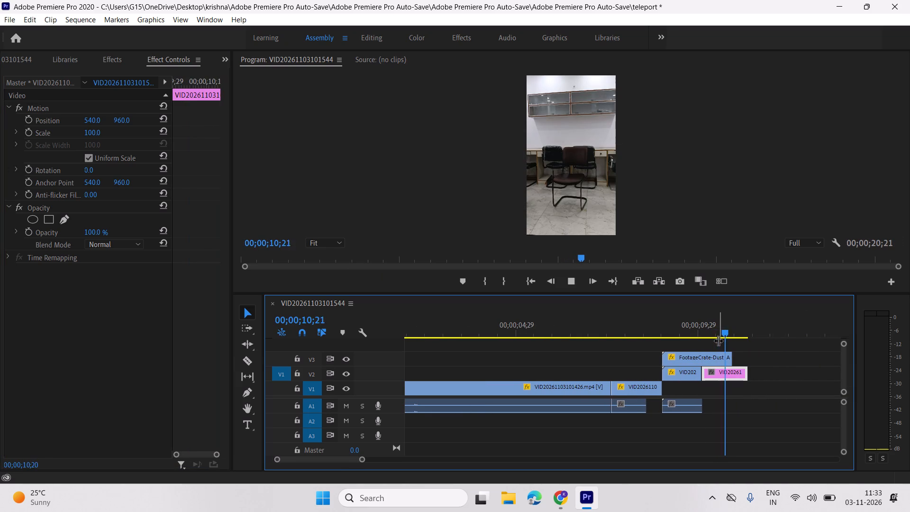
pyautogui.click(779, 375)
pyautogui.press('space')
pyautogui.moveTo(762, 331); pyautogui.dragTo(697, 337)
pyautogui.press('space')
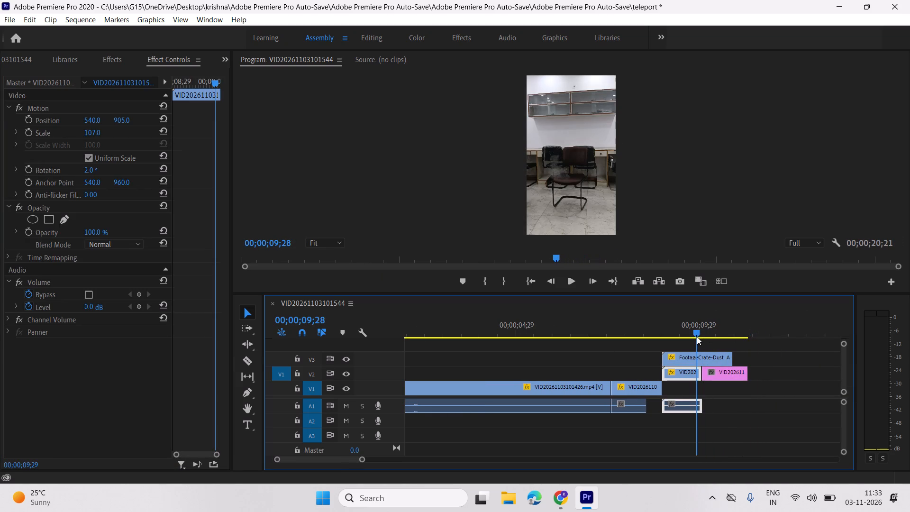
pyautogui.scroll(-5, 707, 365)
pyautogui.press('space')
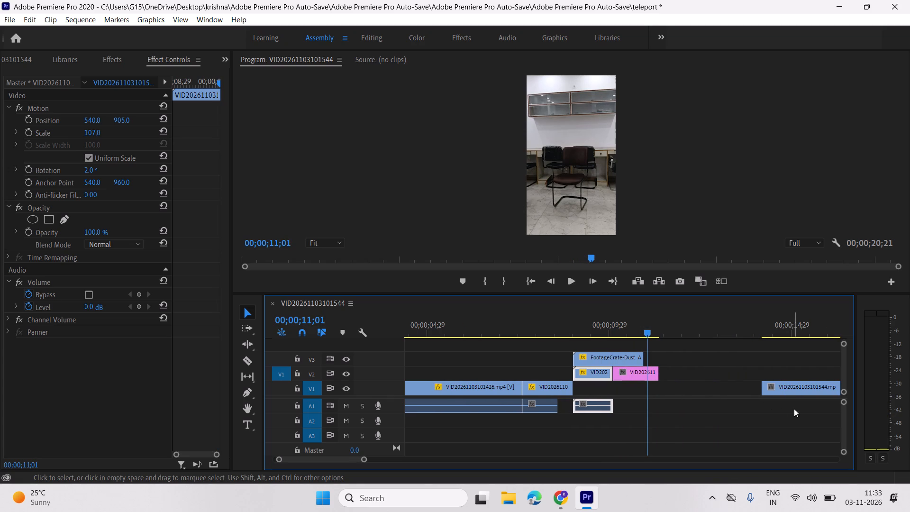
# Move the office-chair clip on V1 earlier toward the end of the pink clip.
pyautogui.click(786, 390)
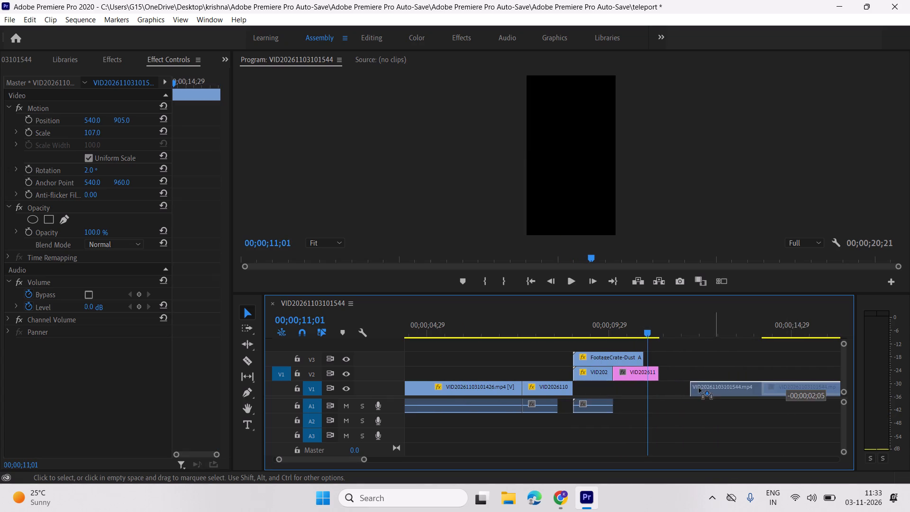